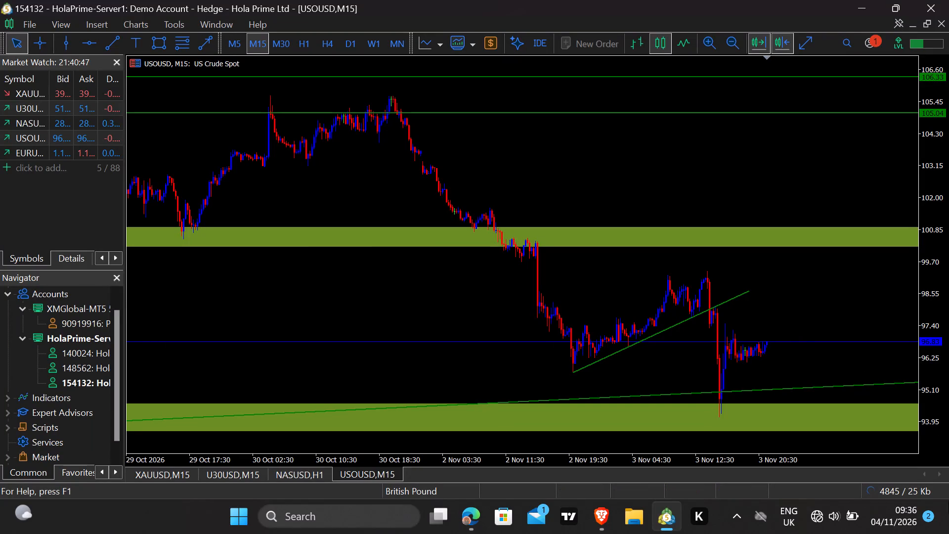
Turn on the computer's Wi-Fi from the Windows quick settings.
left_click(813, 518)
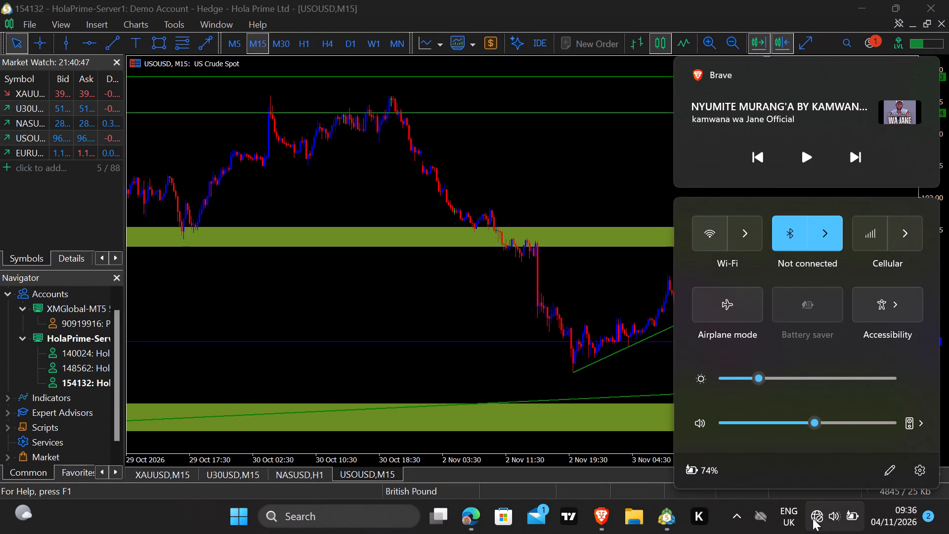
left_click(728, 238)
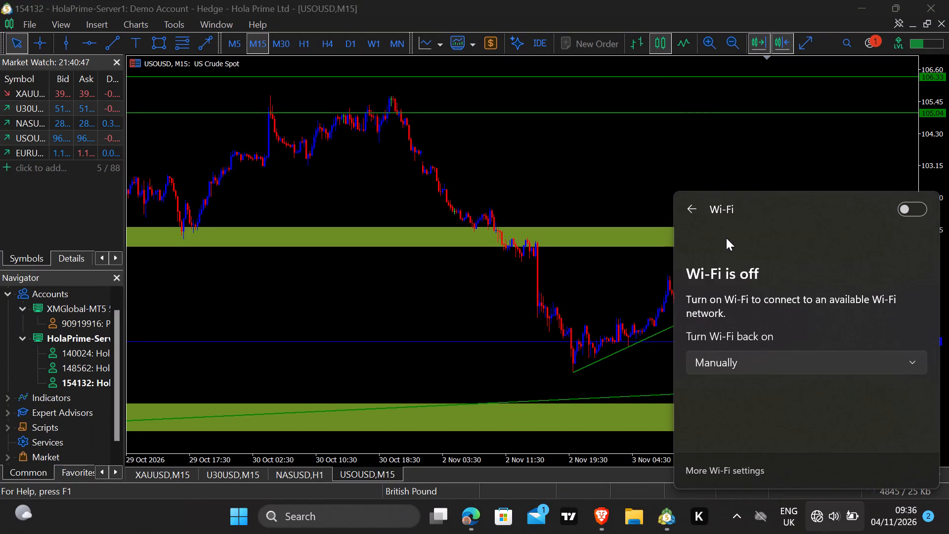
left_click(691, 205)
left_click(707, 240)
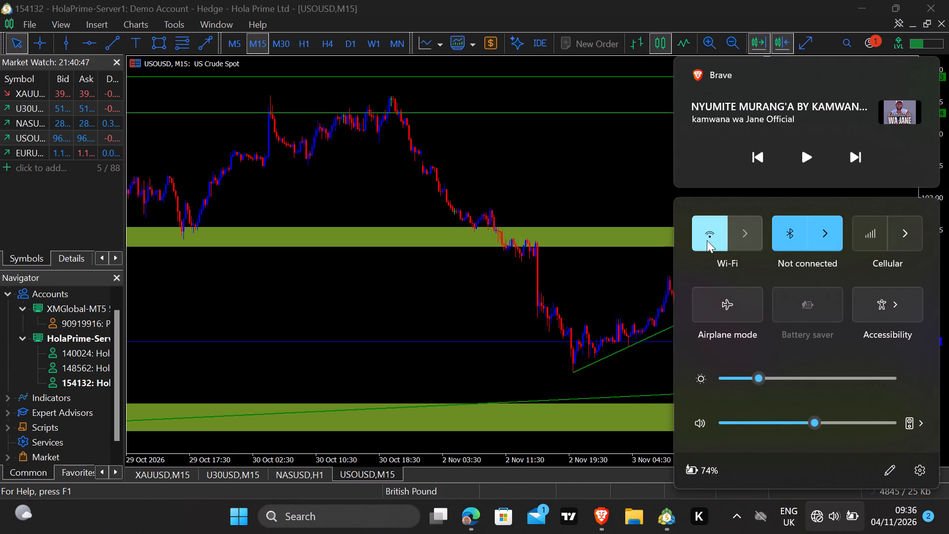
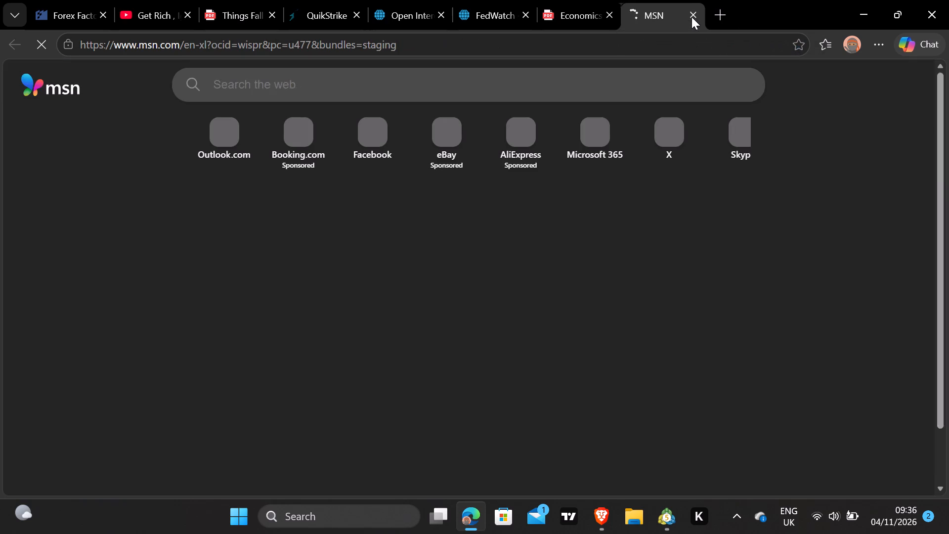
Close the MSN tab that opened in the browser.
left_click(691, 17)
Reload the Forex Factory page in its existing browser tab.
left_click(85, 15)
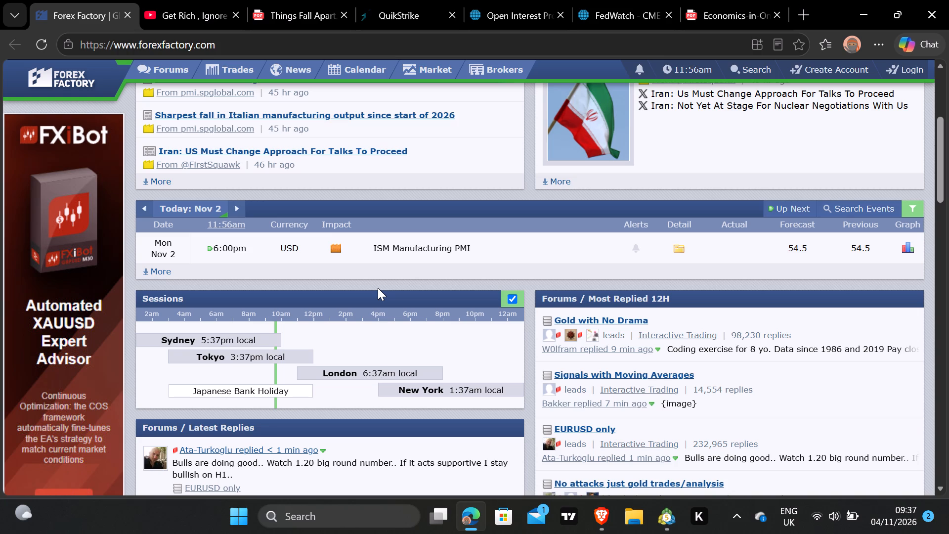
left_click(39, 42)
Switch to the open Things Fall Apart PDF.
left_click(301, 16)
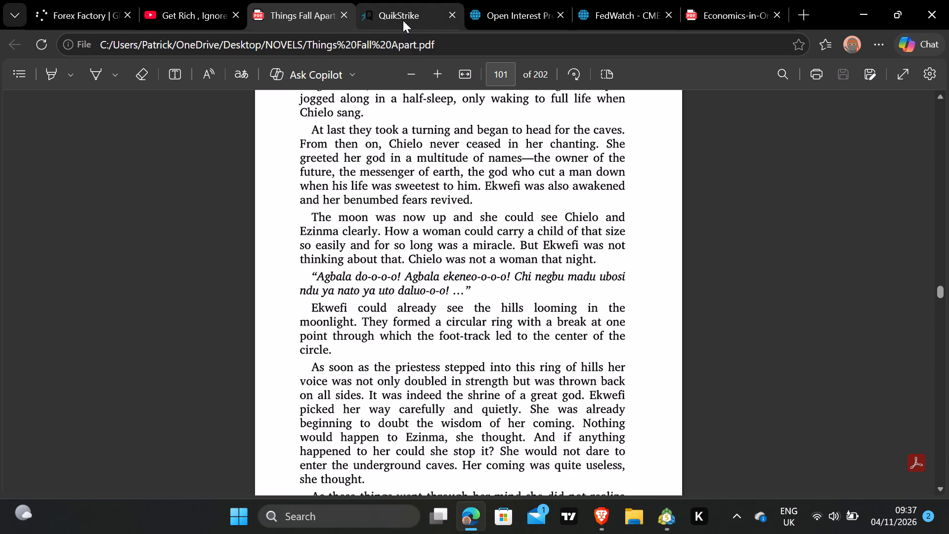
Load the QuikStrike, Open Interest Profile and FedWatch pages that are already open in the browser.
left_click(402, 20)
left_click(485, 8)
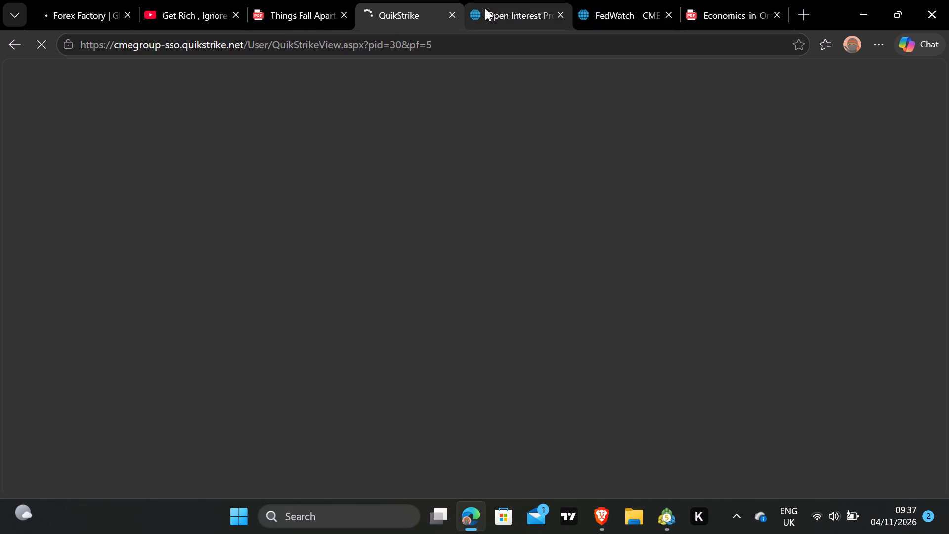
left_click(612, 15)
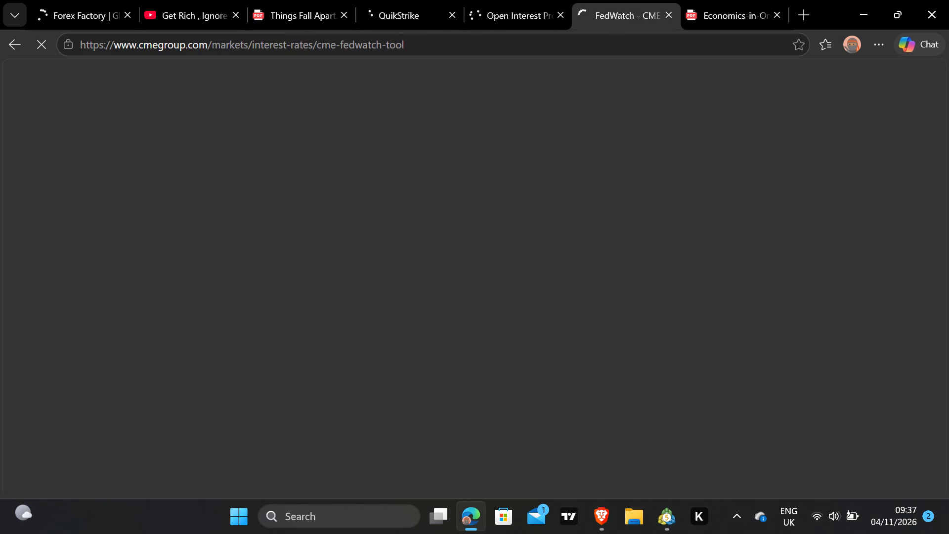
Expand the economic calendar on the Forex Factory home page to list the events from Nov 4 to Nov 11, 2026.
left_click(86, 10)
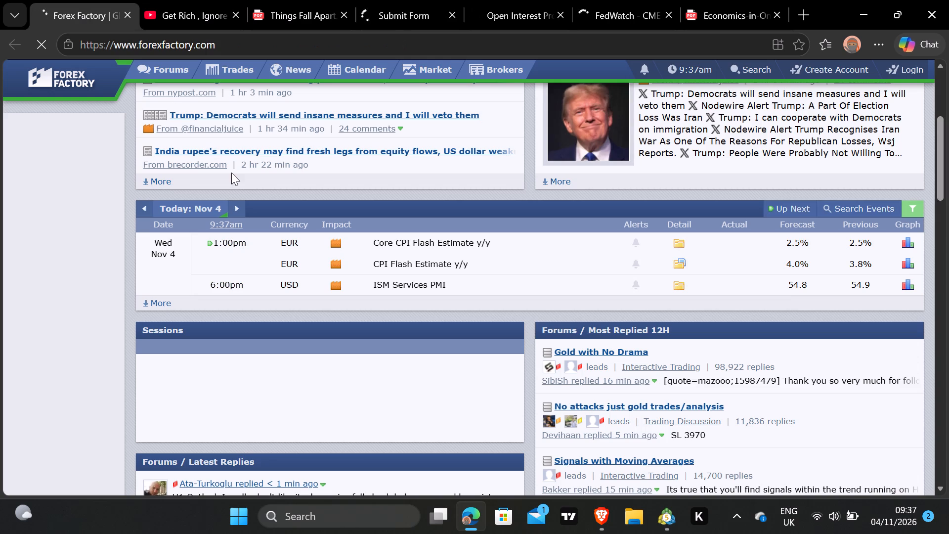
left_click(196, 303)
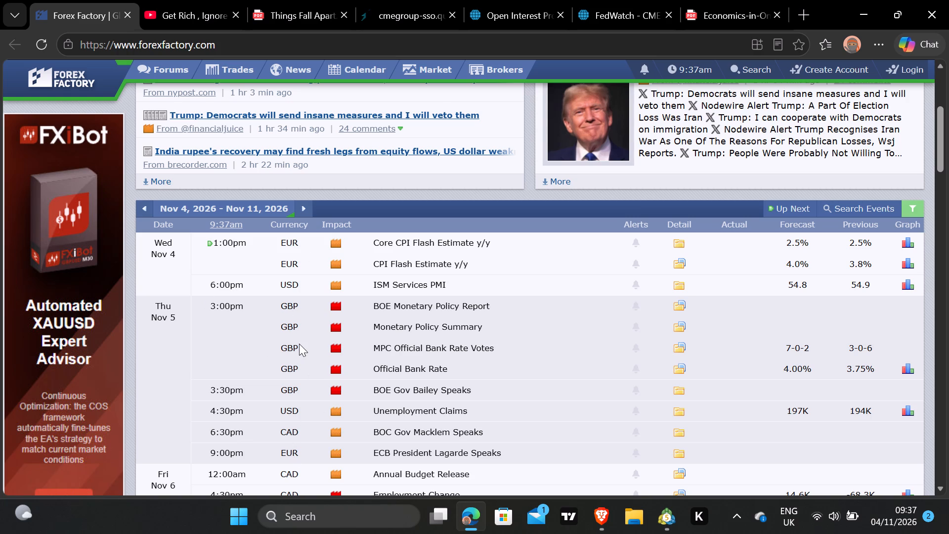
Agree to the QuikStrike website disclaimer, continue to the WTI Crude Oil summary and reload that page.
left_click(389, 22)
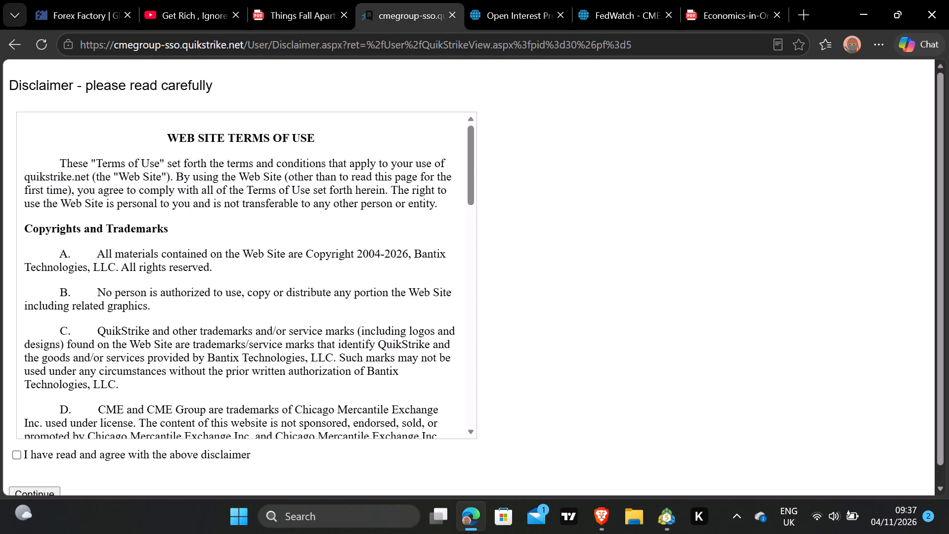
left_click(15, 459)
key("Down")
key("Down")
left_click(33, 472)
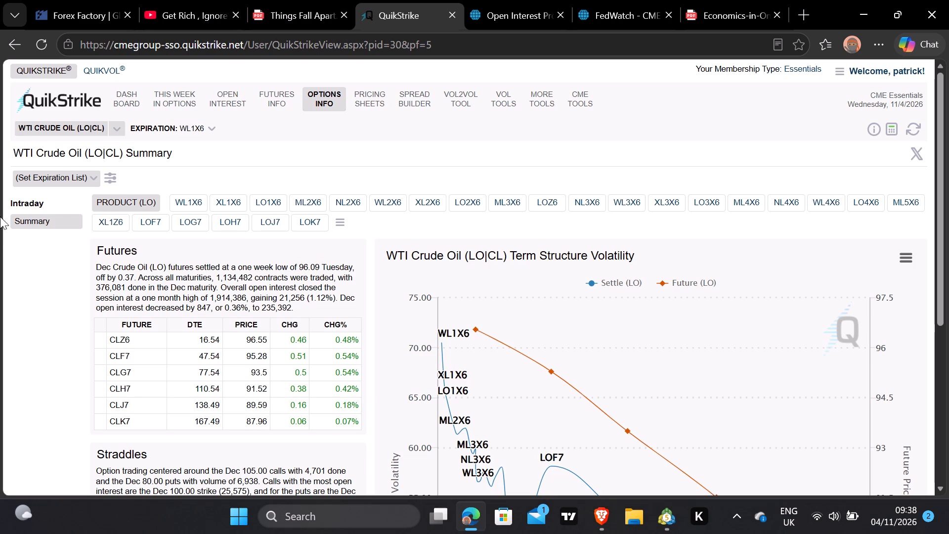
left_click(38, 40)
Request the open interest (OI) heatmap for Gold (OG|GC) on the CME Open Interest Profile page.
left_click(512, 13)
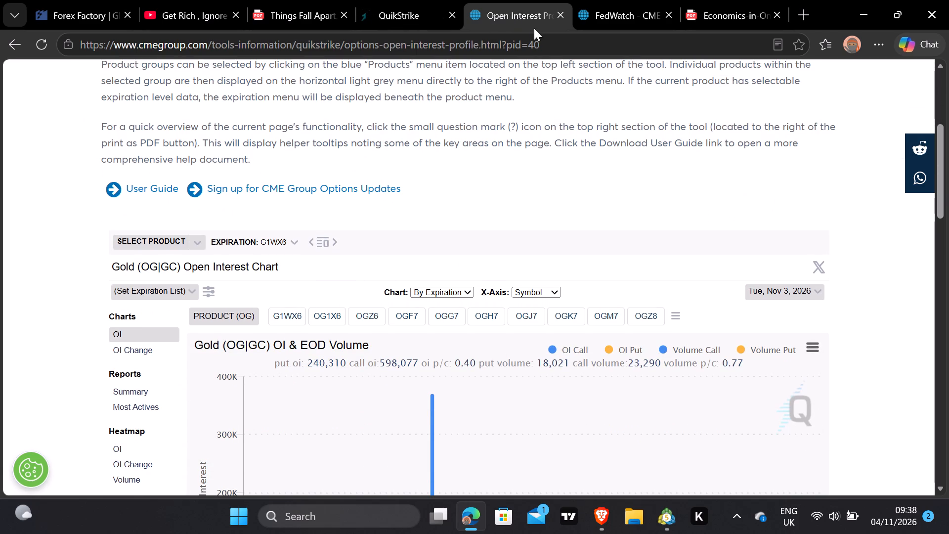
left_click(114, 454)
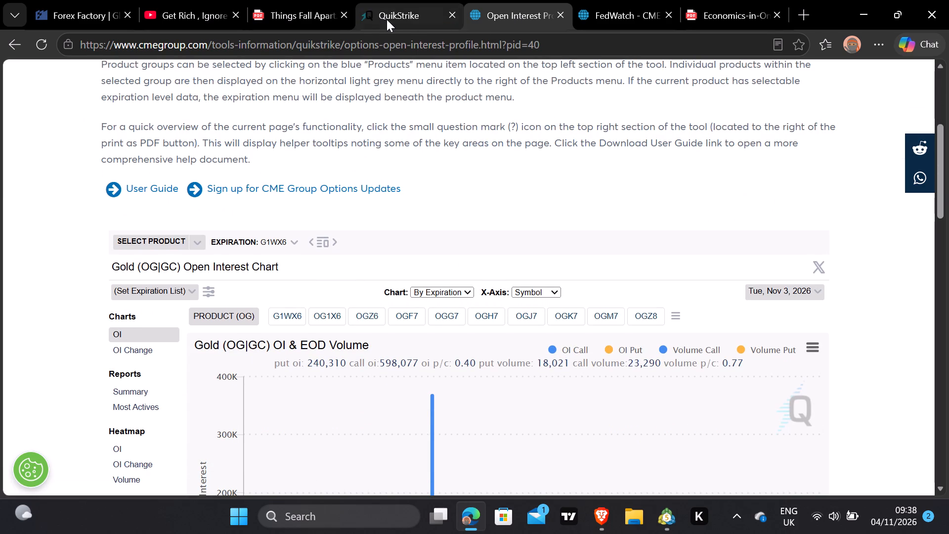
Return to the QuikStrike page and open its Vol2Vol tool.
left_click(390, 18)
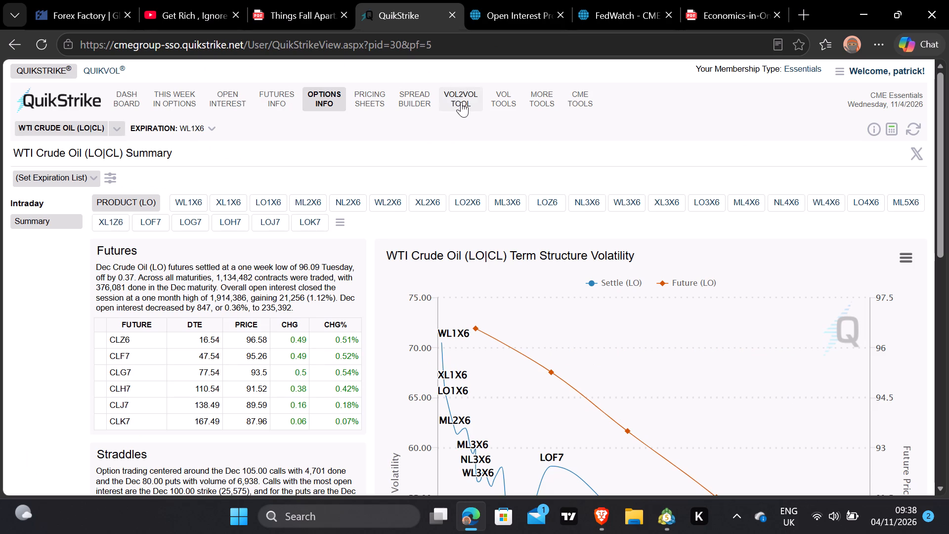
left_click(461, 102)
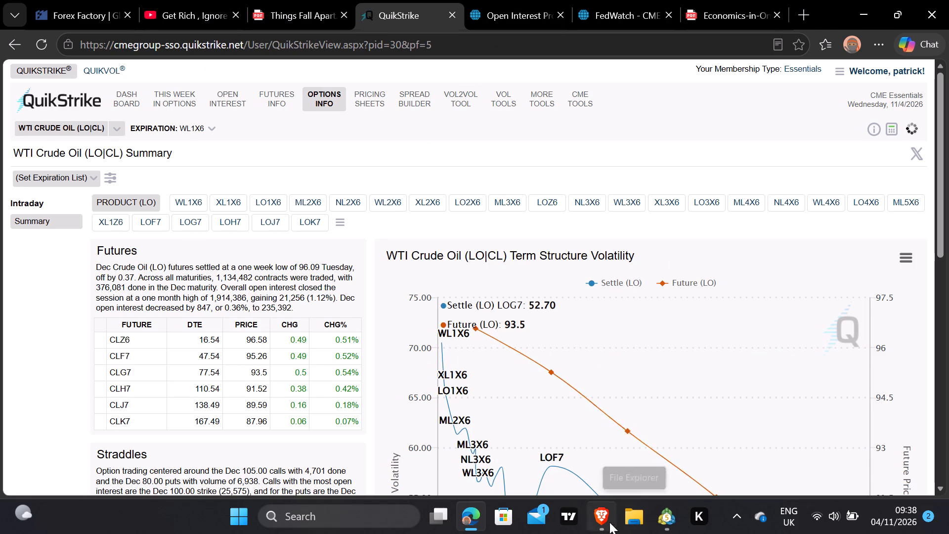
Switch to MetaTrader 5 and draw a Fibonacci retracement on the XAUUSD M15 chart from the 3 November low near 3896 up to about 3971.
left_click(673, 515)
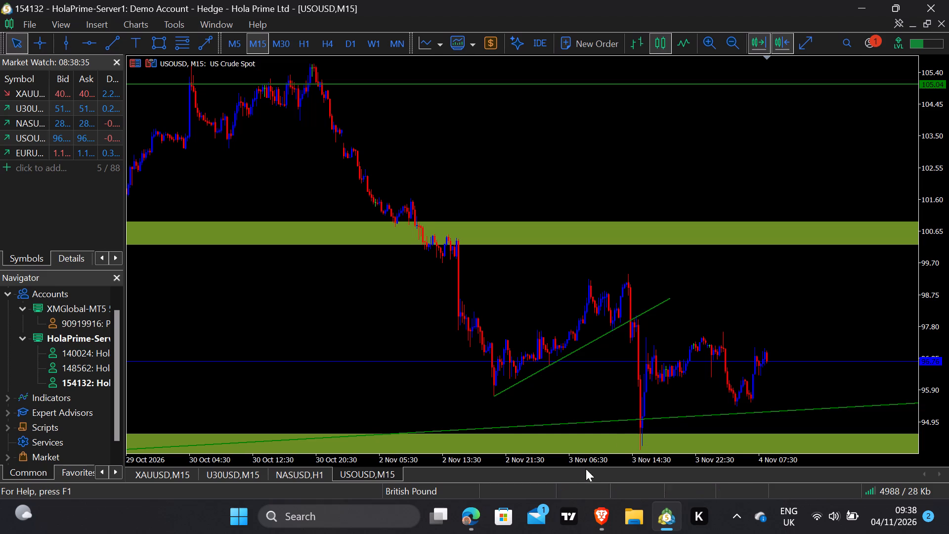
left_click(173, 471)
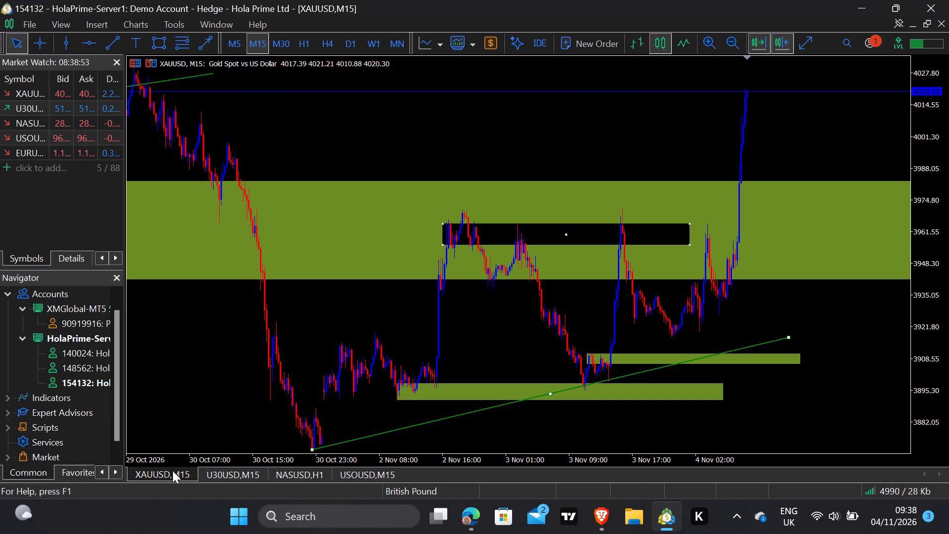
left_click(180, 45)
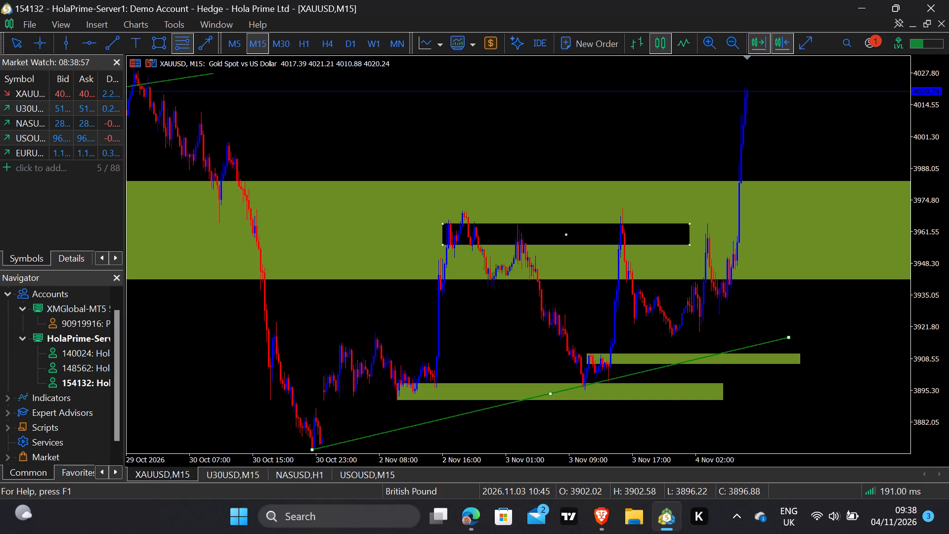
left_click_drag(585, 389, 663, 164)
left_click_drag(663, 164, 668, 178)
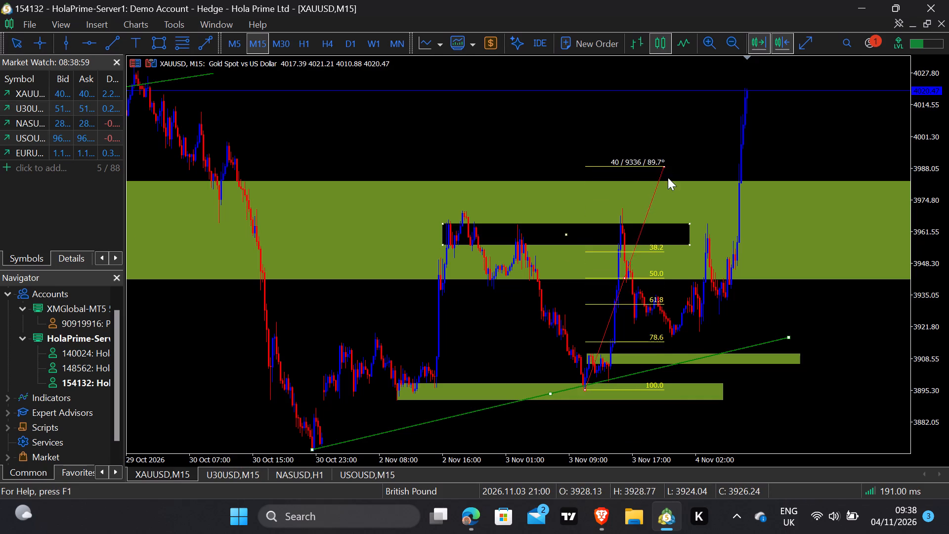
left_click_drag(668, 178, 681, 208)
left_click_drag(681, 208, 698, 207)
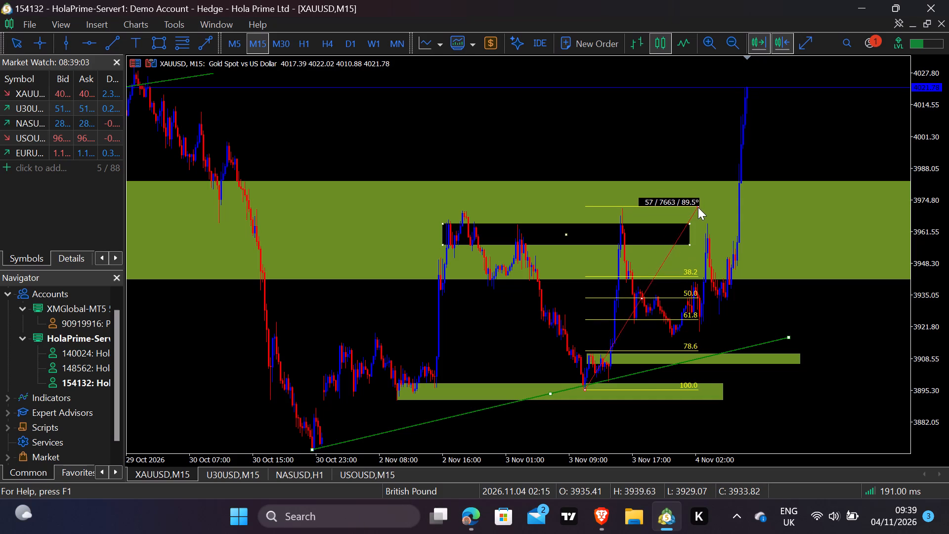
left_click_drag(698, 207, 698, 208)
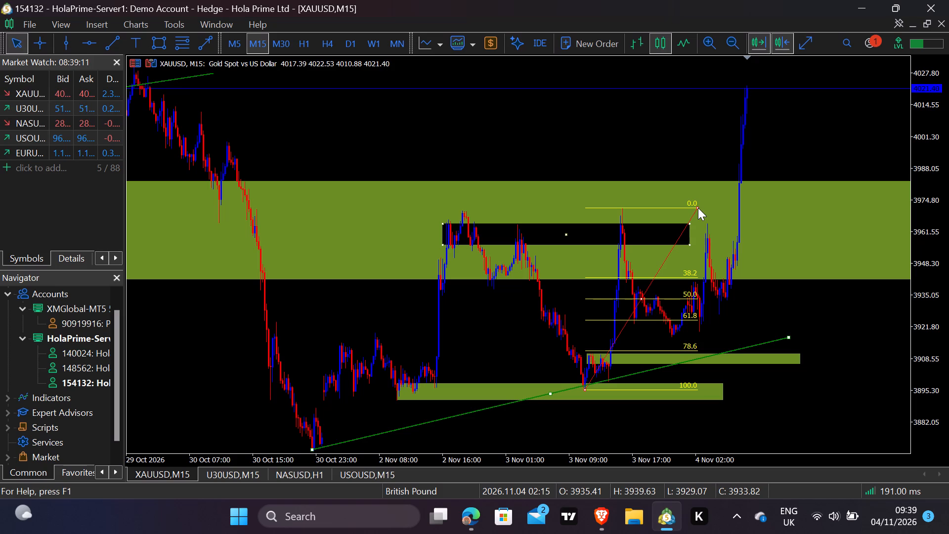
right_click(698, 208)
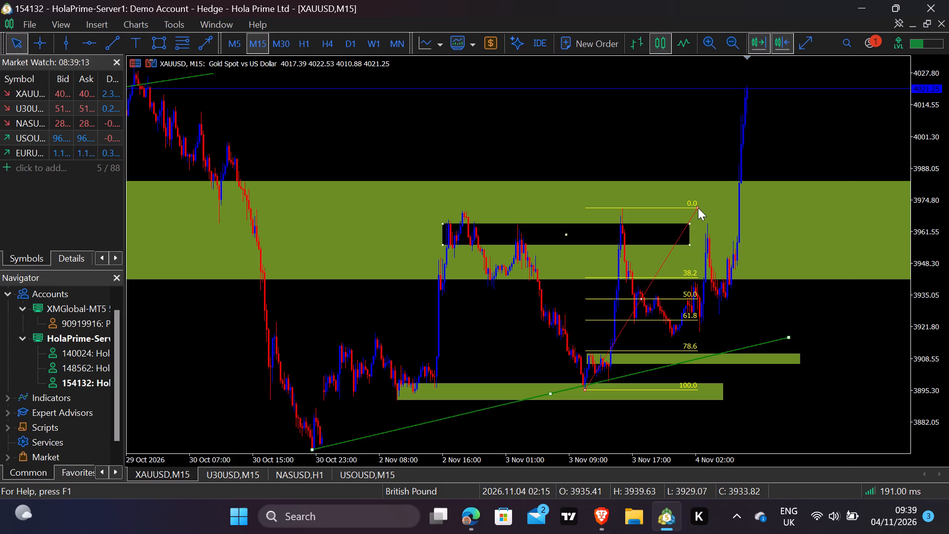
left_click(677, 202)
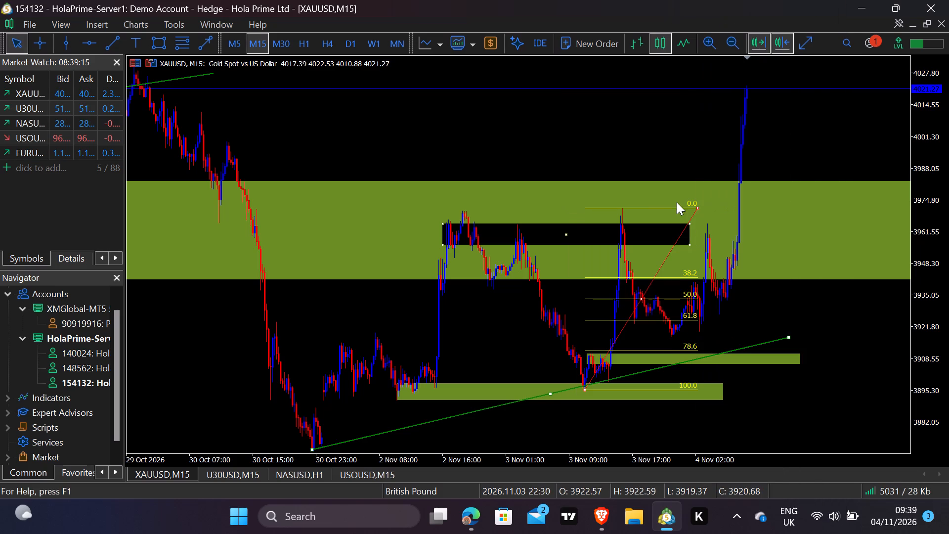
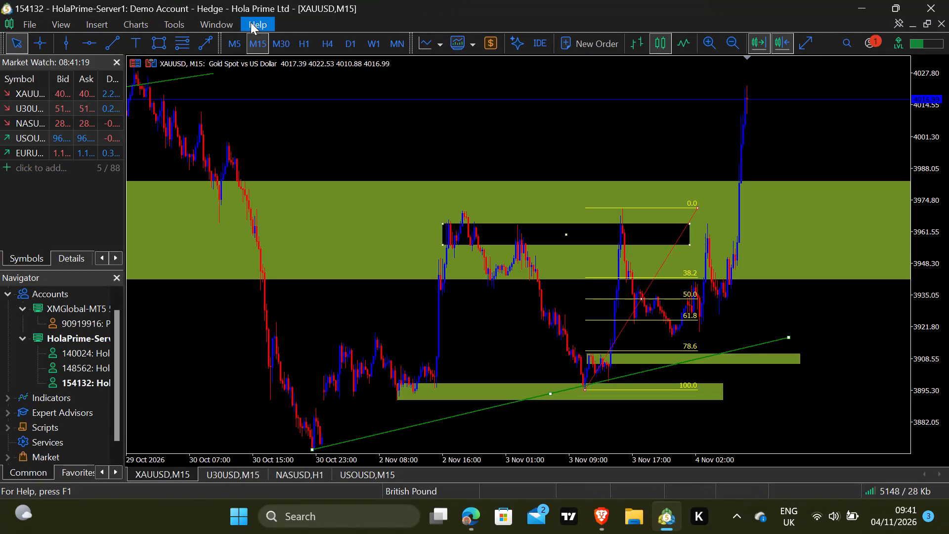
Switch the XAUUSD chart to the H1 (1 Hour) timeframe.
left_click(303, 44)
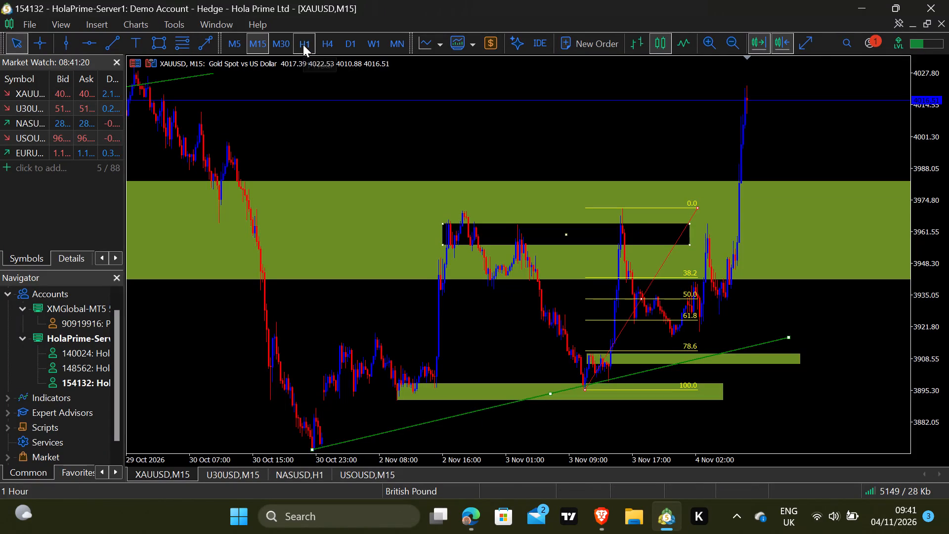
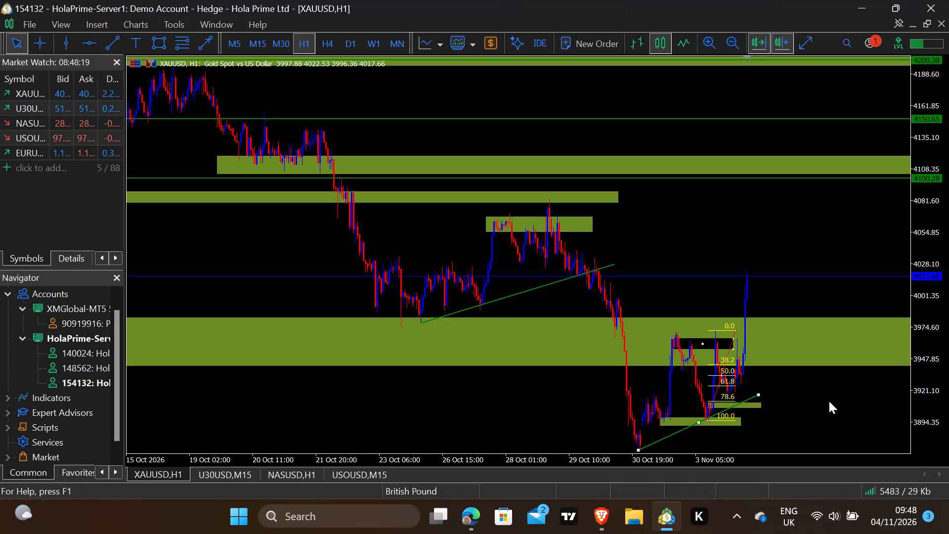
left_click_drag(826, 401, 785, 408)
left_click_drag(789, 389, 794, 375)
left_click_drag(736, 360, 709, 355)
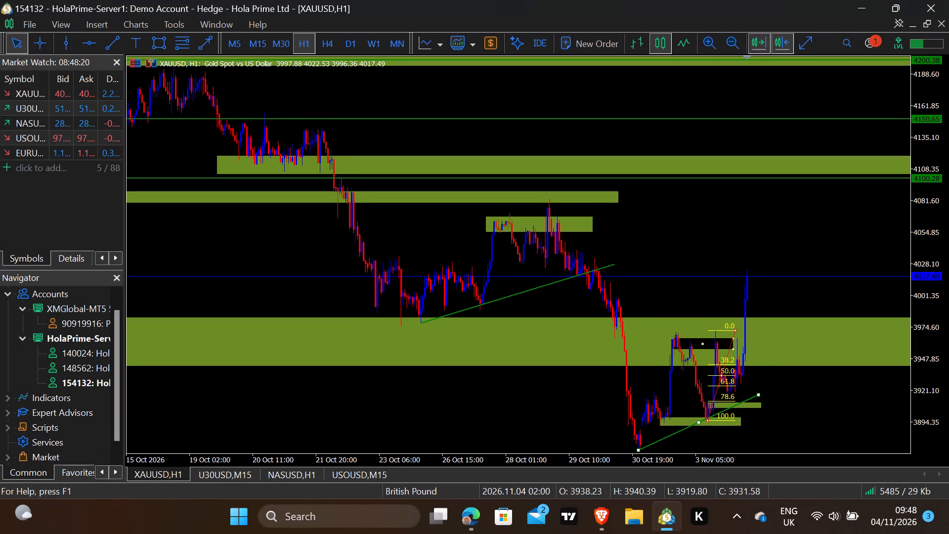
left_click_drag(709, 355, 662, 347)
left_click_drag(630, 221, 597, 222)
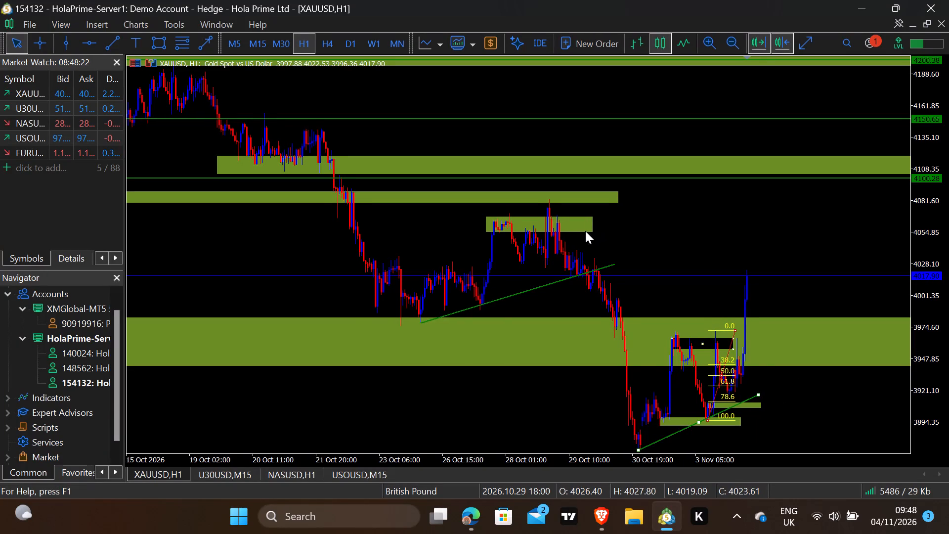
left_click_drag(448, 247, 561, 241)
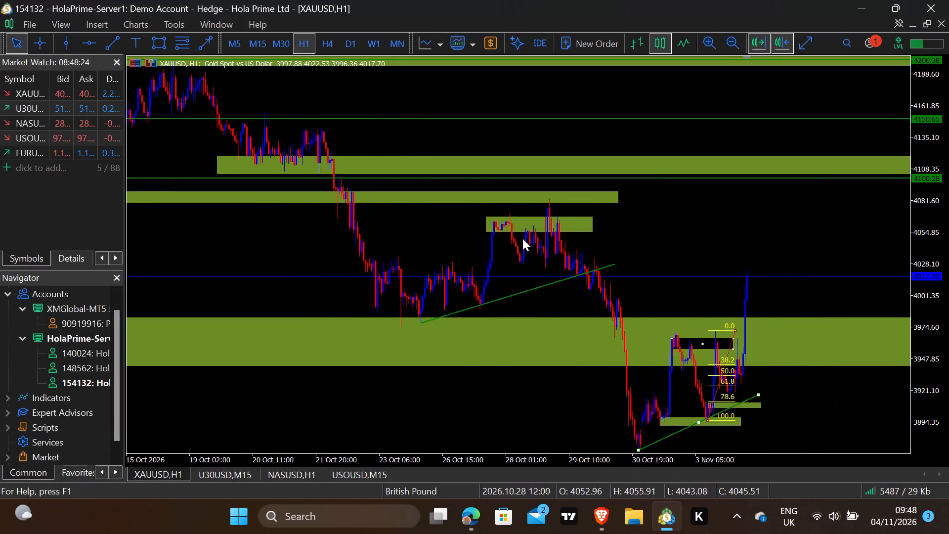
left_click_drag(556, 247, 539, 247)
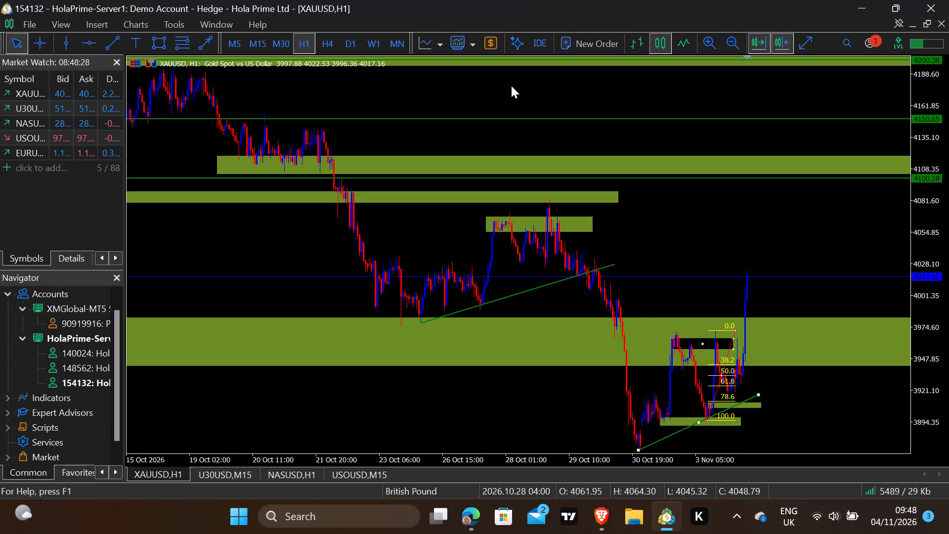
Delete the large green rectangle zone spanning roughly 3942 to 3983 on the XAUUSD H1 chart.
double_click(357, 319)
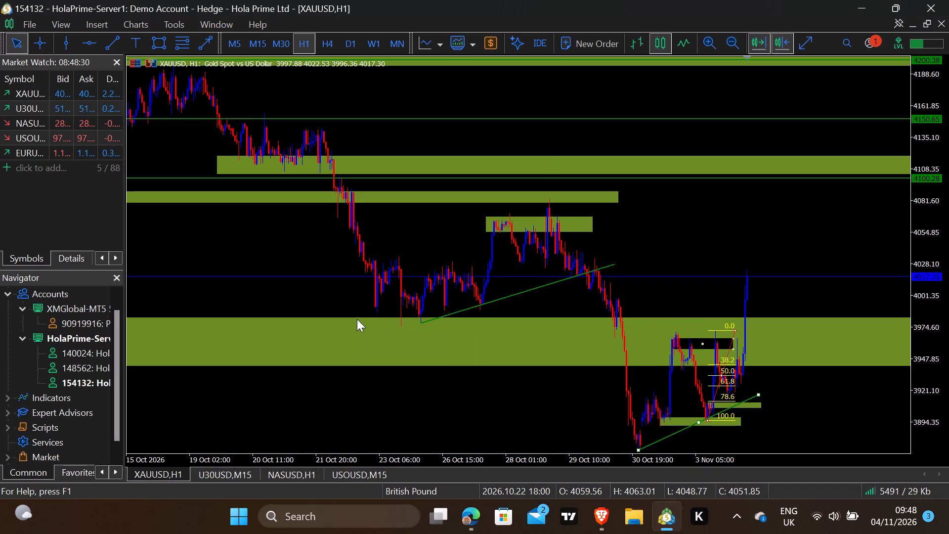
right_click(357, 319)
left_click(403, 366)
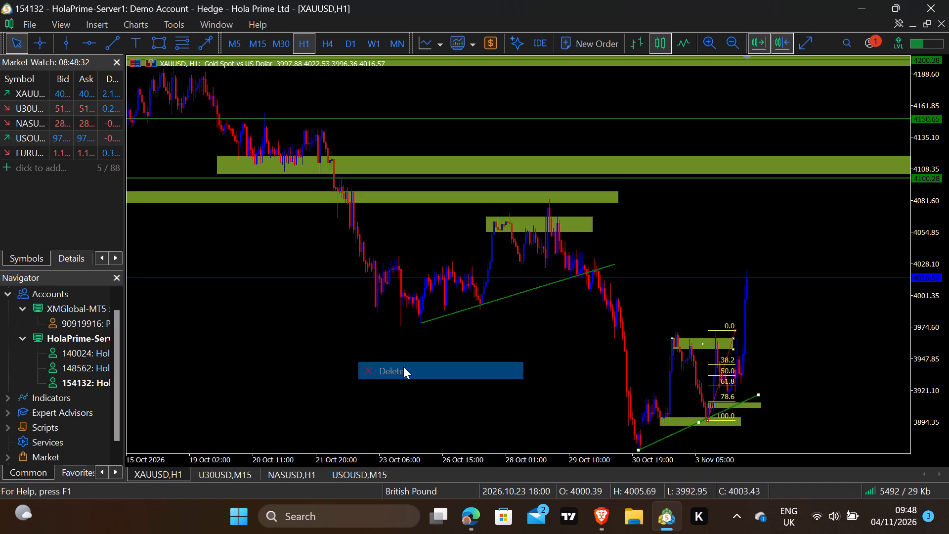
Draw a horizontal line across the recent swing highs and fine-tune it to 3967.89.
left_click(90, 45)
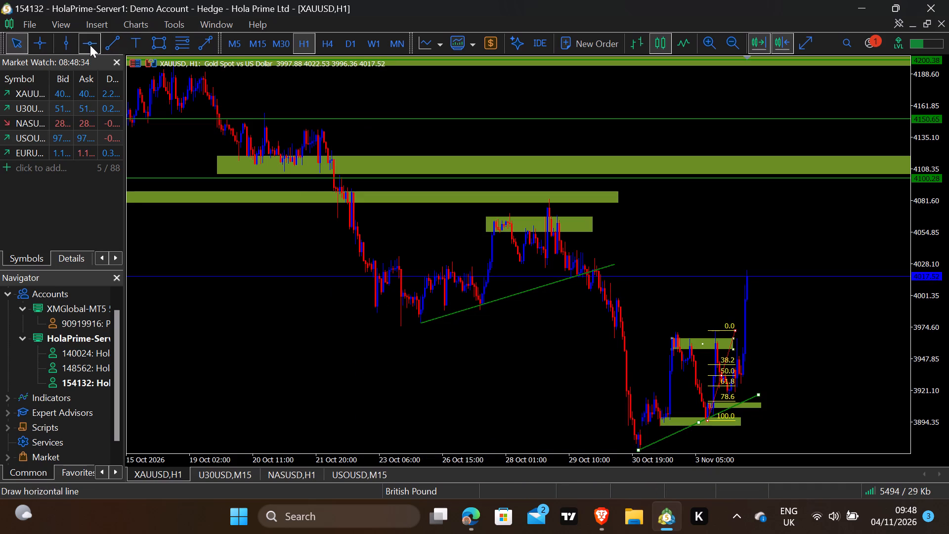
left_click(594, 331)
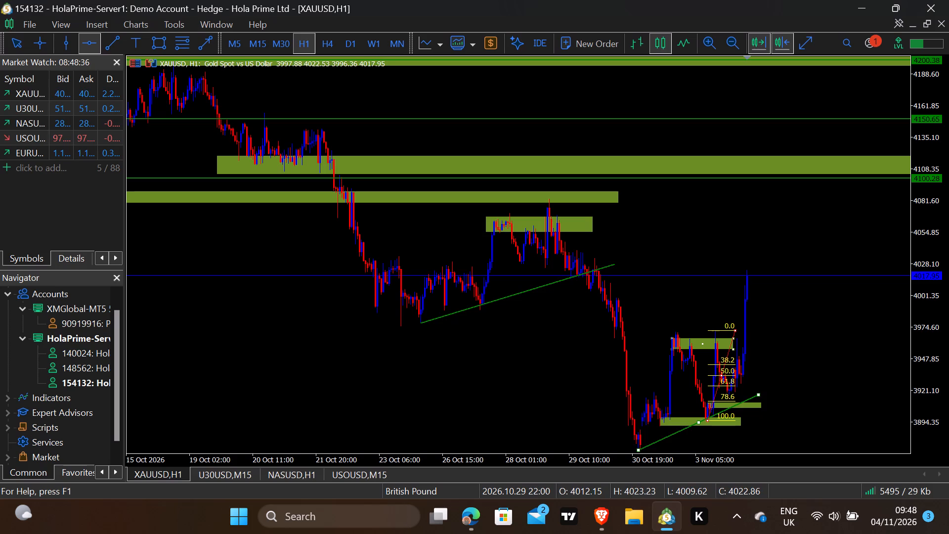
left_click(594, 331)
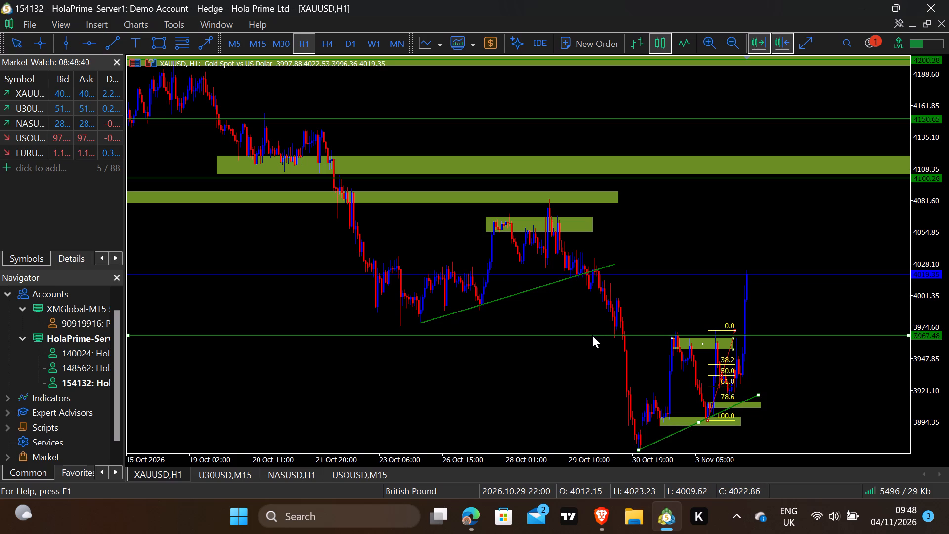
left_click(592, 335)
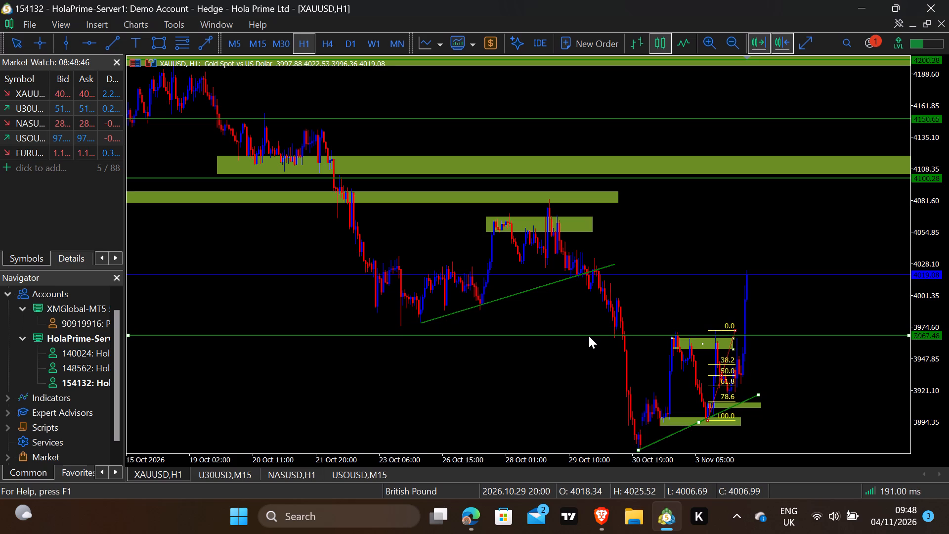
left_click(589, 335)
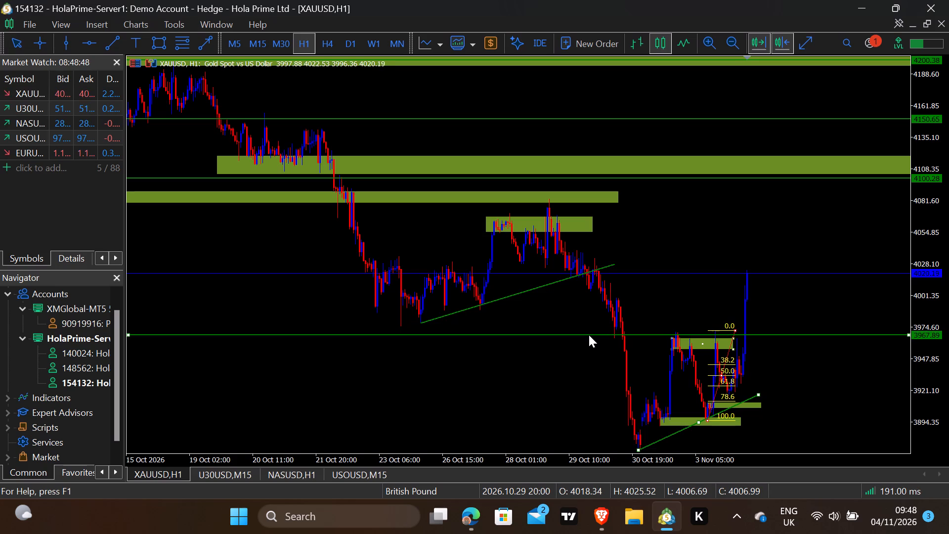
On the daily XAUUSD chart, add a horizontal support line at the late-2025 lows and adjust it to 3886.74.
left_click(345, 44)
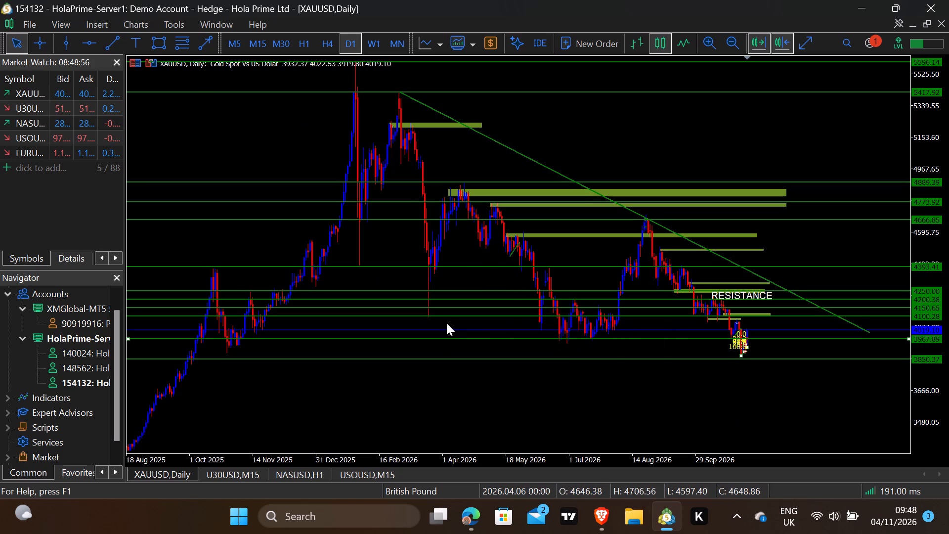
left_click(95, 40)
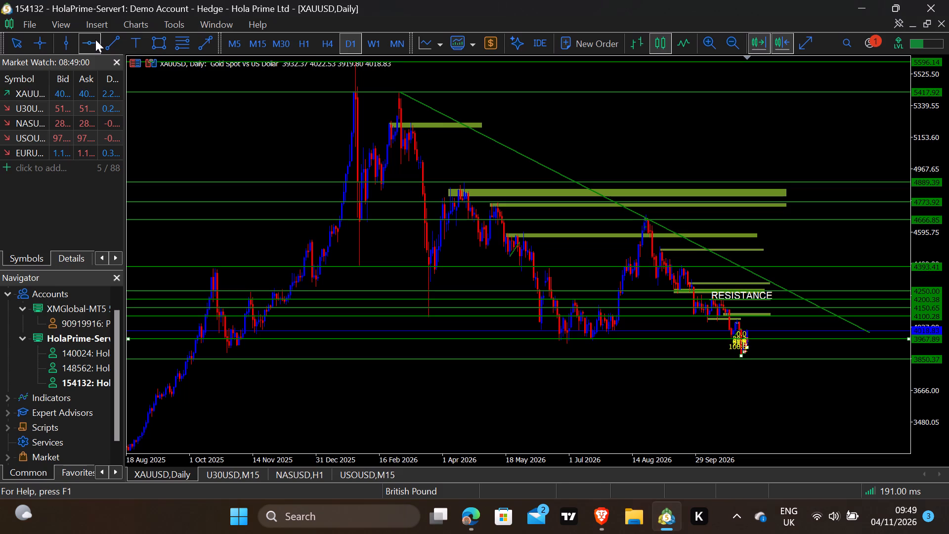
left_click(227, 352)
left_click(262, 355)
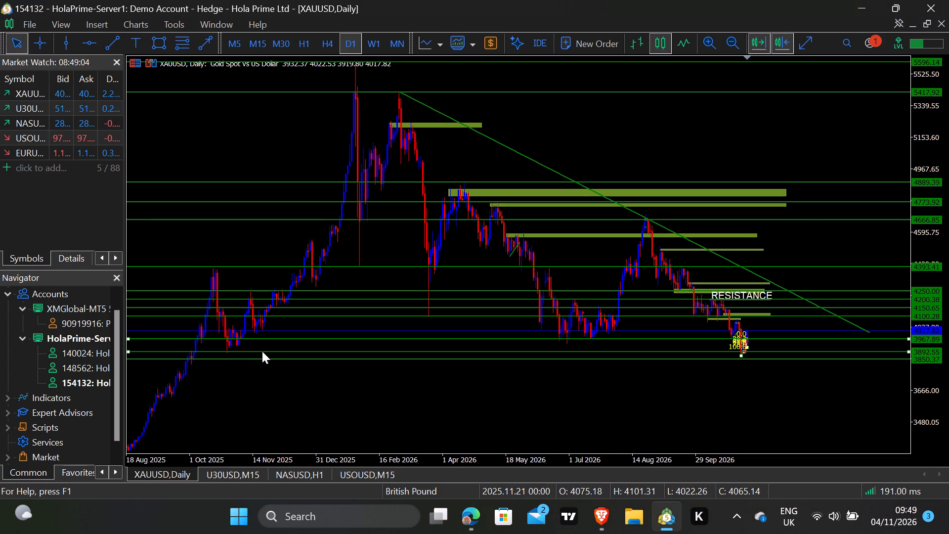
left_click_drag(294, 349, 305, 353)
double_click(305, 353)
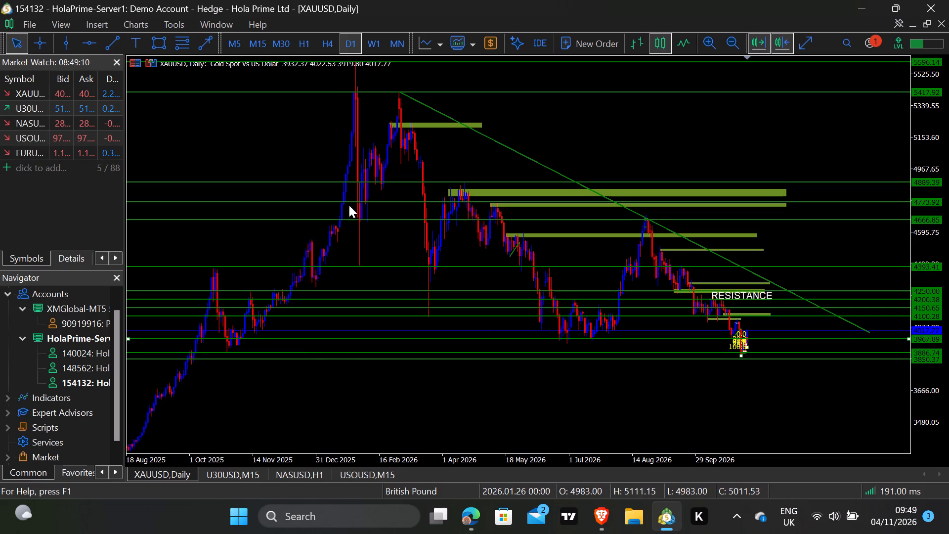
Examine the lower horizontal support lines on the XAUUSD H4 chart.
left_click(331, 44)
left_click_drag(331, 44, 400, 79)
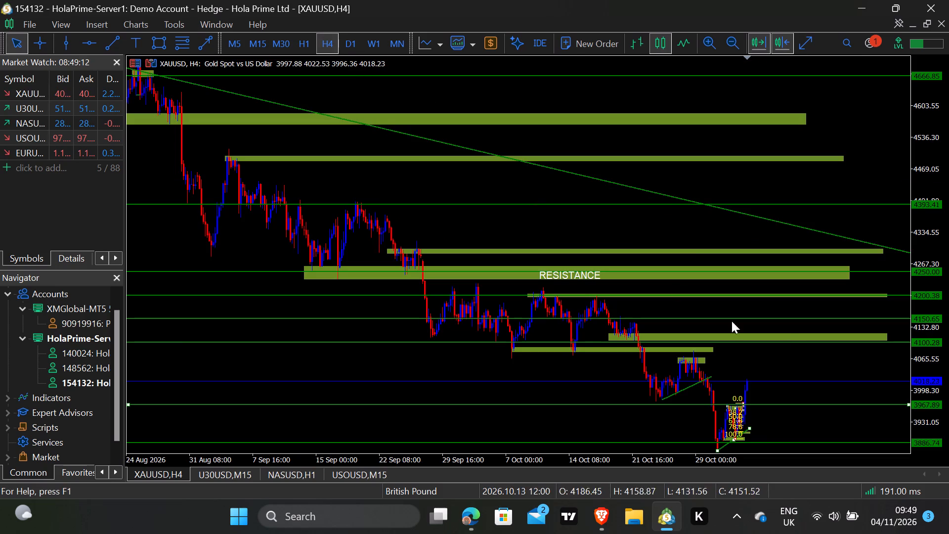
left_click_drag(913, 329, 919, 334)
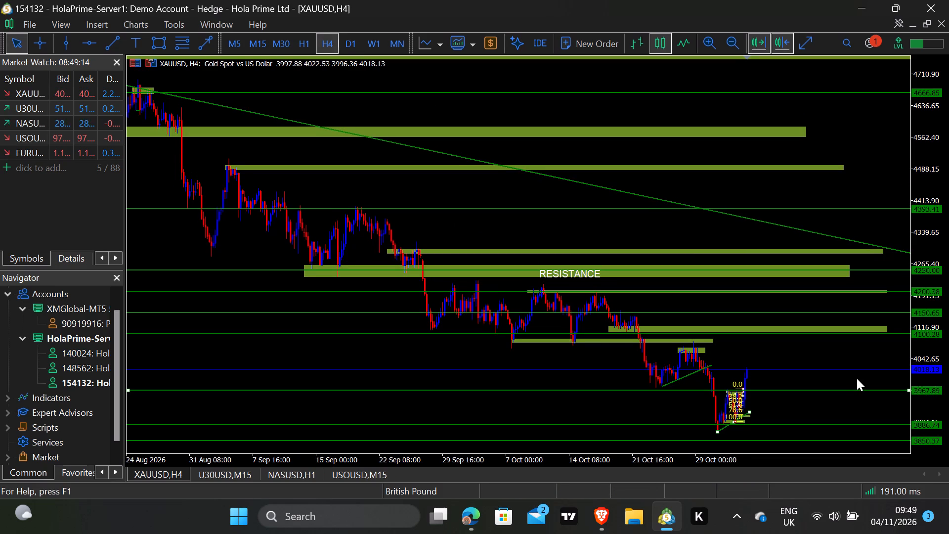
left_click(747, 442)
left_click_drag(918, 374, 915, 361)
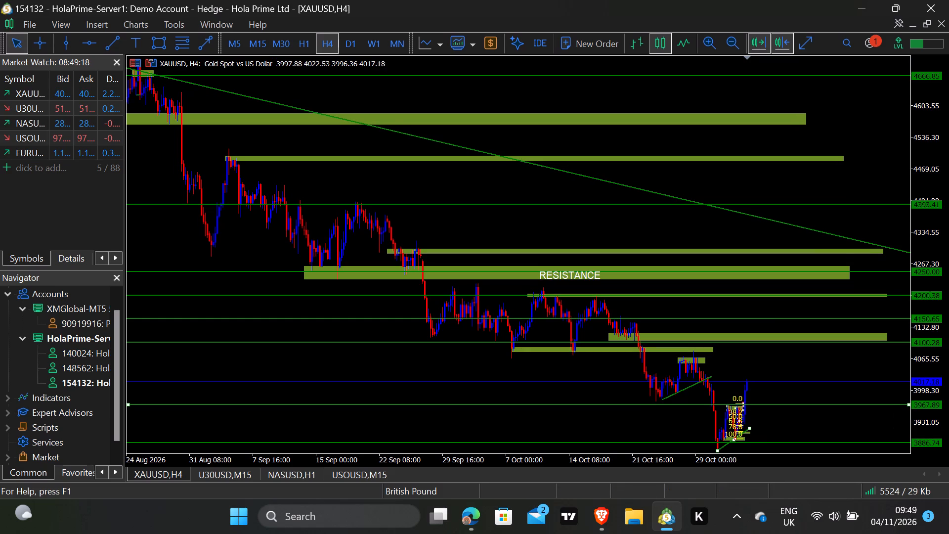
On the XAUUSD H1 chart, delete the rising trendline from the latest low and the Fibonacci retracement beside it.
left_click(302, 44)
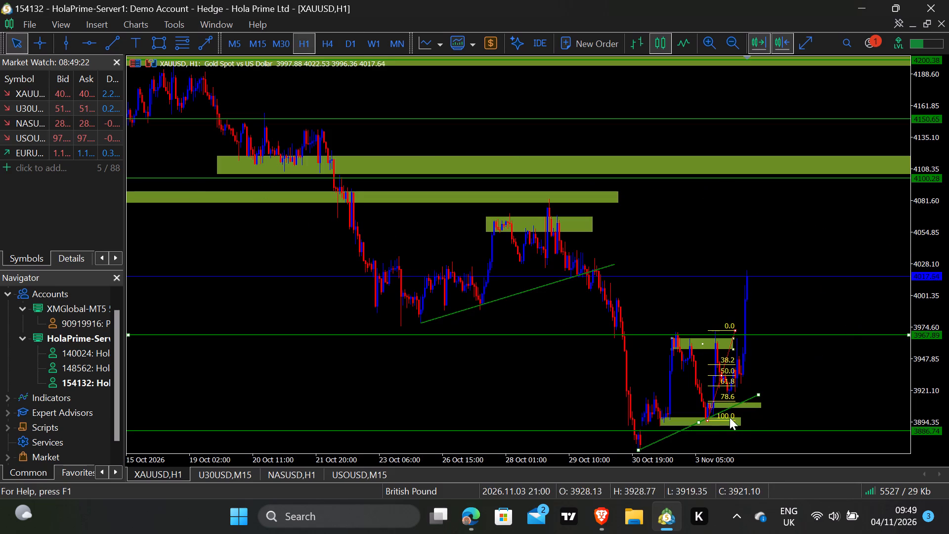
right_click(756, 398)
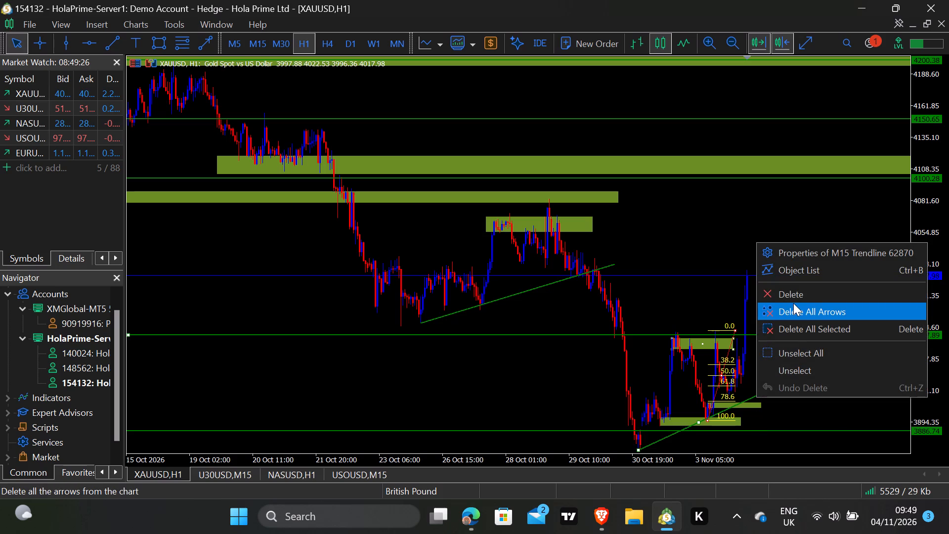
left_click(792, 297)
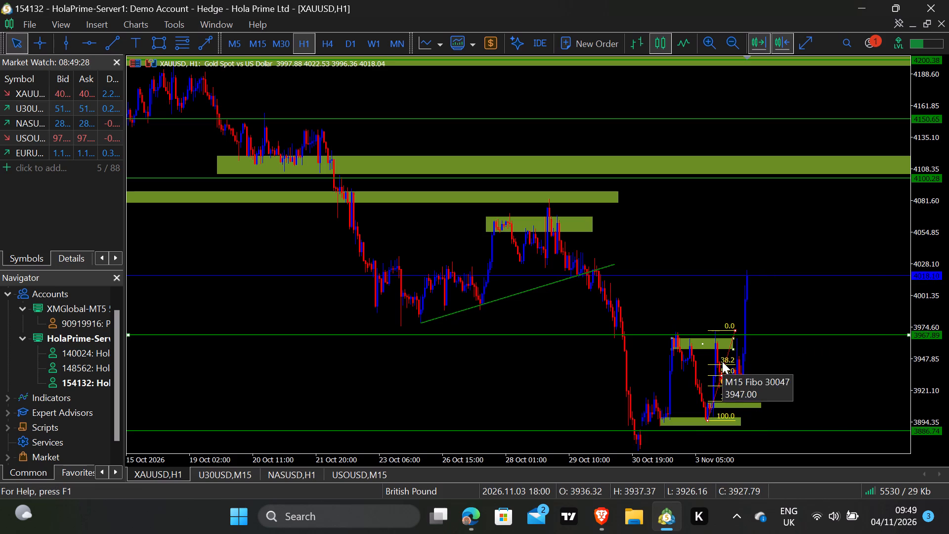
right_click(722, 361)
left_click(763, 259)
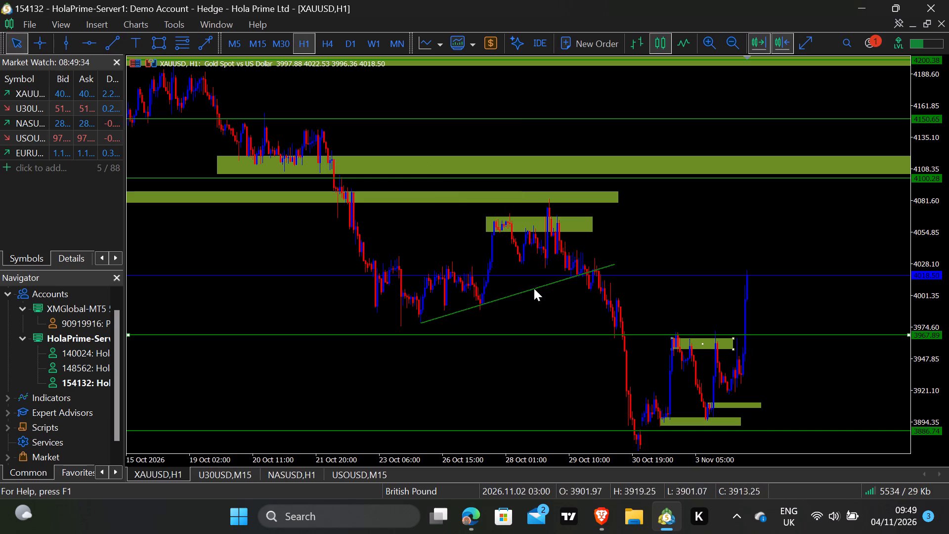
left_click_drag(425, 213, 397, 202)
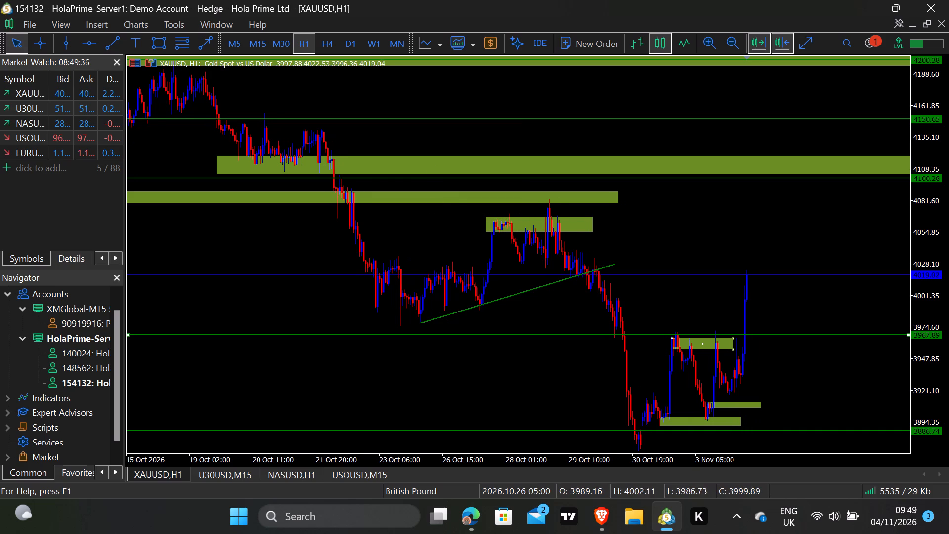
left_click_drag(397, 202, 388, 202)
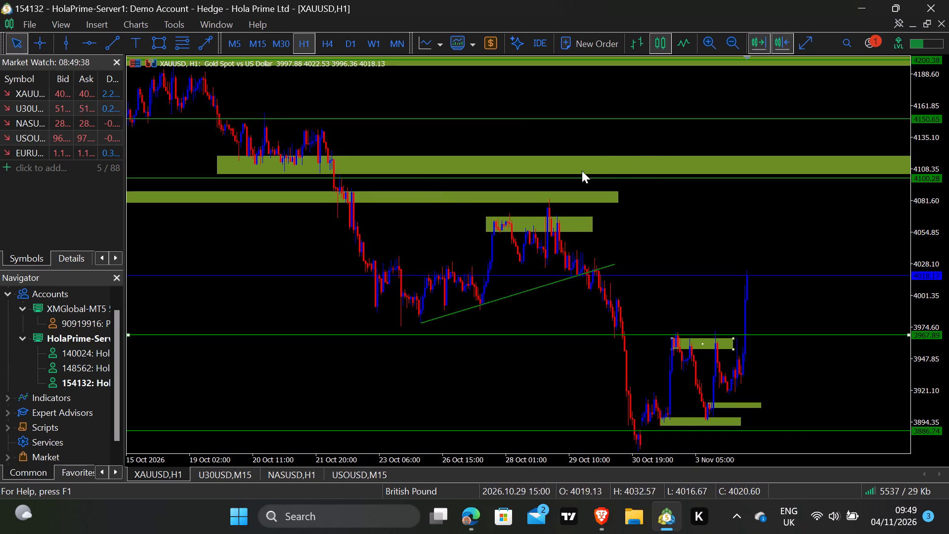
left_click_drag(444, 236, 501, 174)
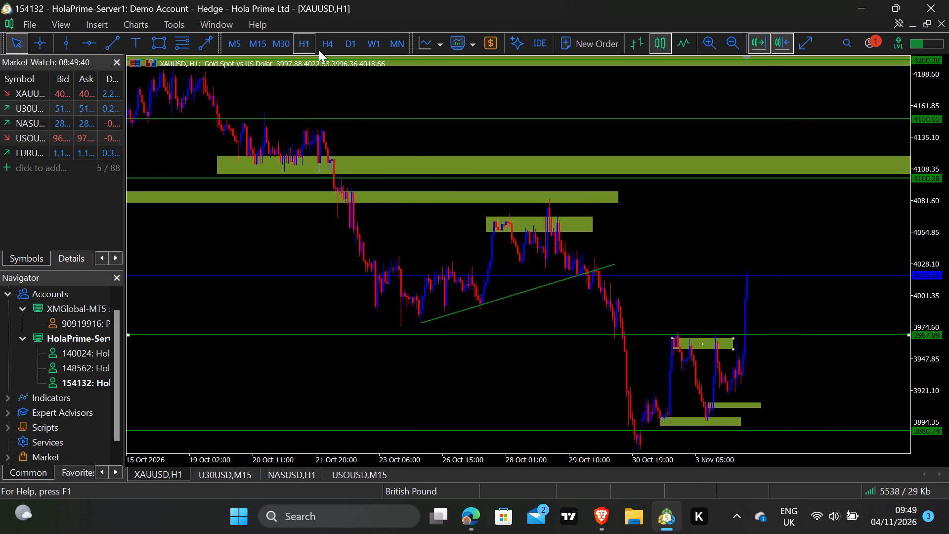
On the H4 chart, extend the RESISTANCE rectangle to the chart's latest edge, with its lower boundary at about 4235.
left_click(322, 47)
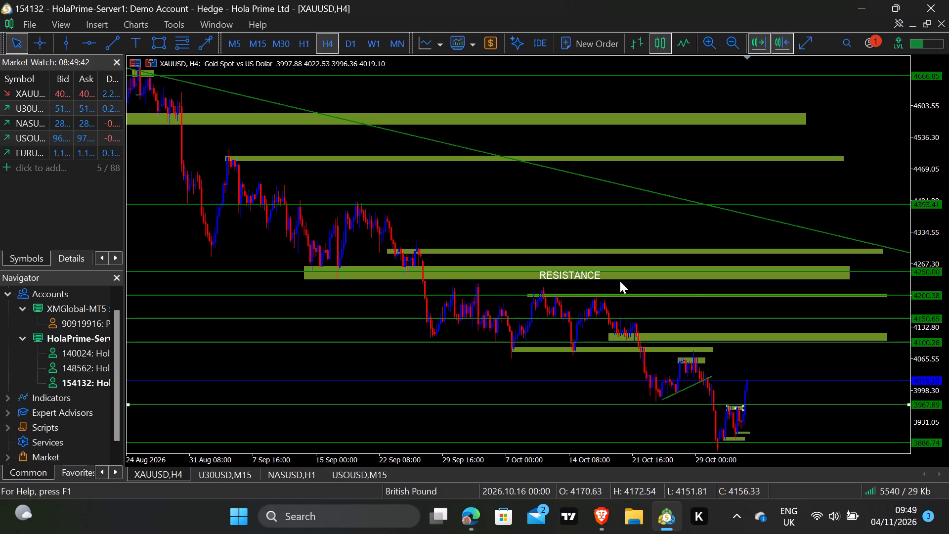
double_click(850, 277)
left_click_drag(850, 277, 850, 263)
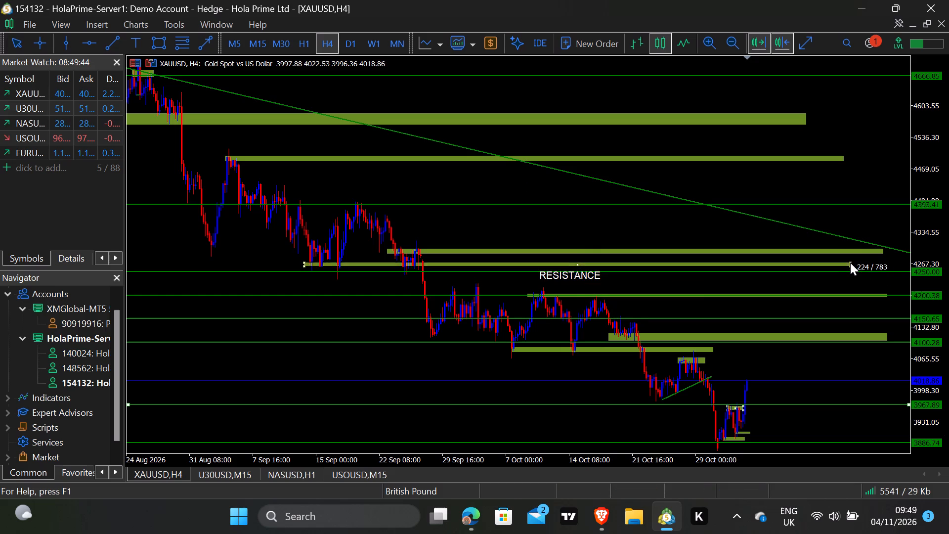
left_click_drag(850, 263, 906, 280)
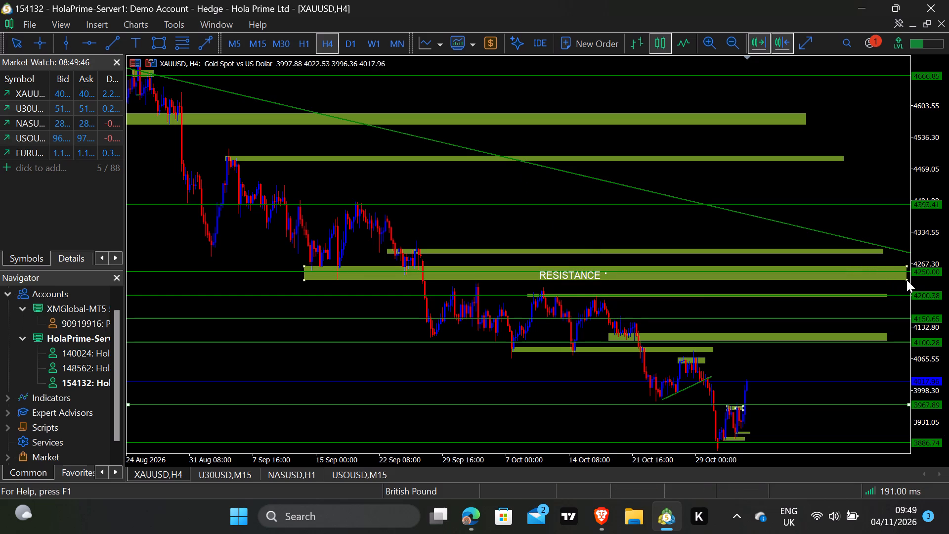
left_click_drag(906, 280, 904, 280)
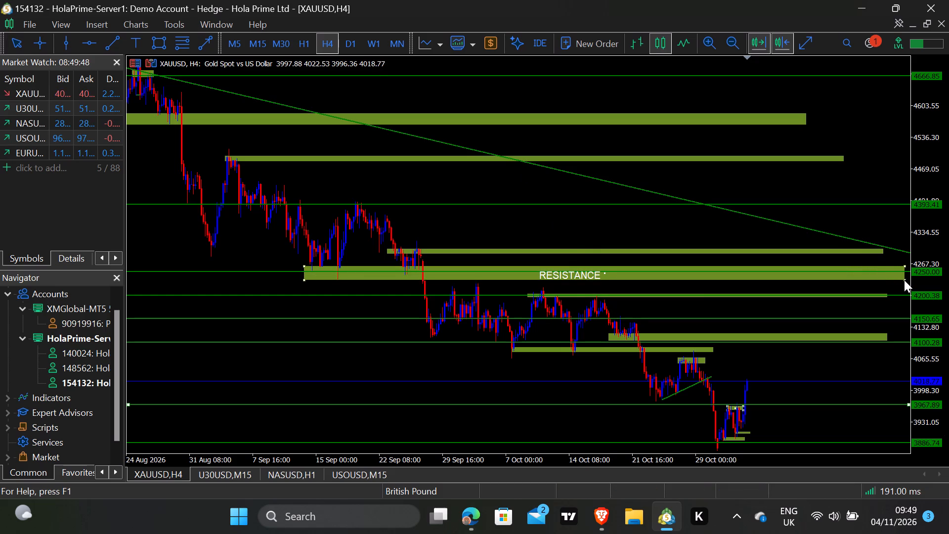
left_click_drag(904, 280, 906, 276)
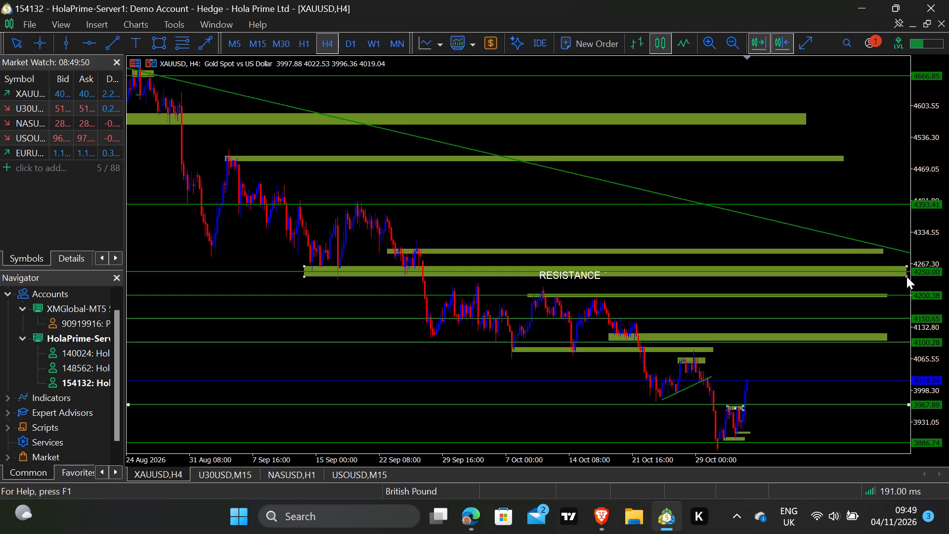
left_click_drag(906, 276, 908, 280)
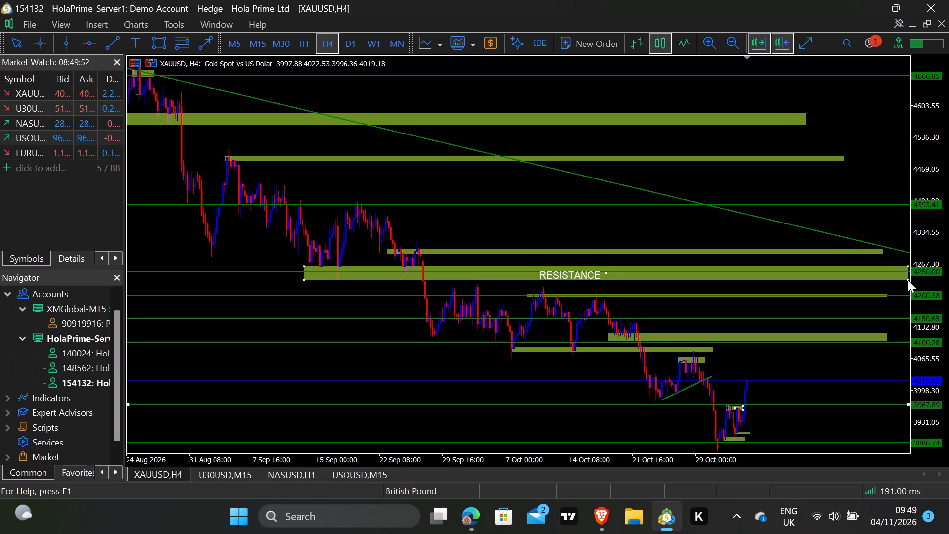
left_click_drag(908, 280, 907, 279)
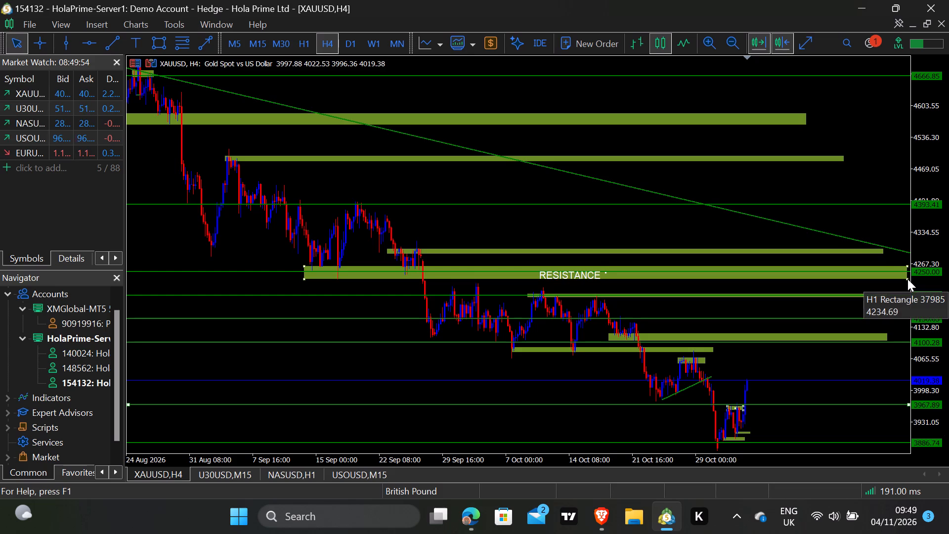
left_click(906, 279)
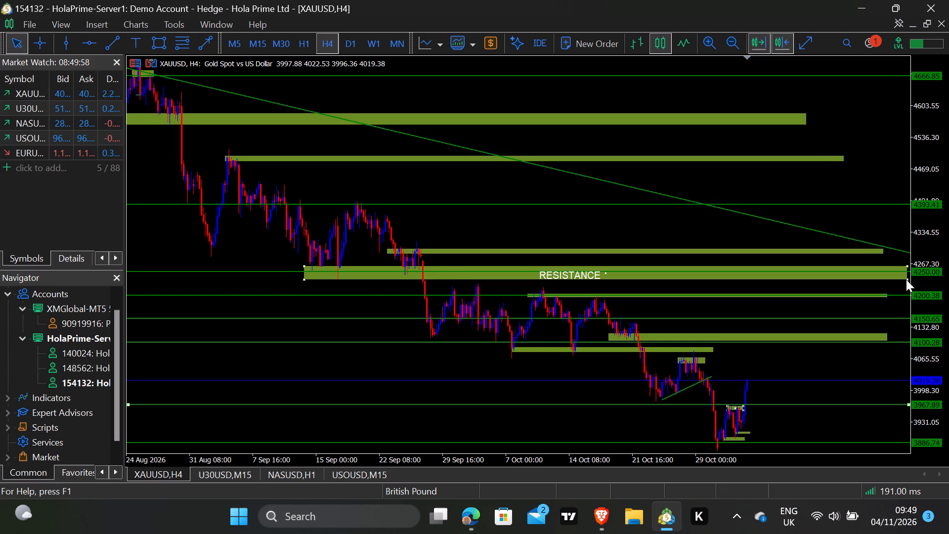
double_click(899, 279)
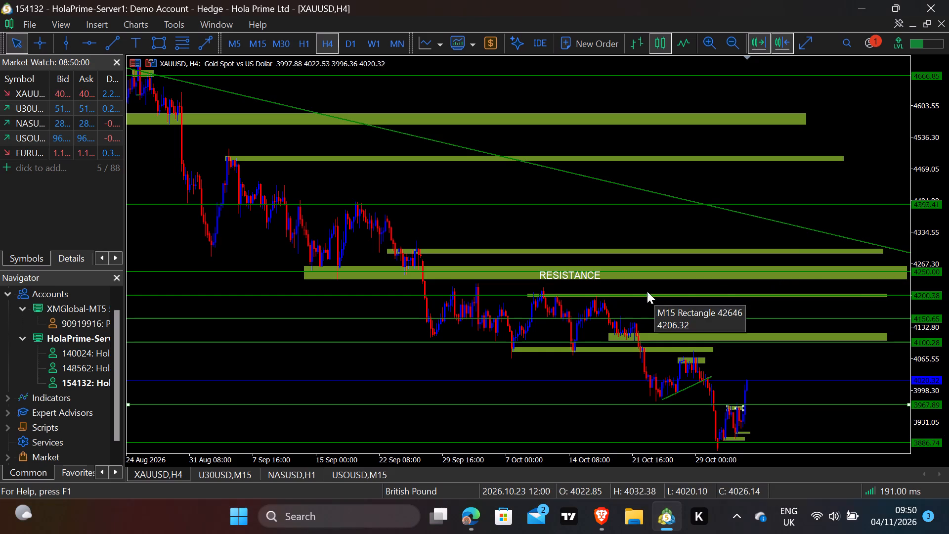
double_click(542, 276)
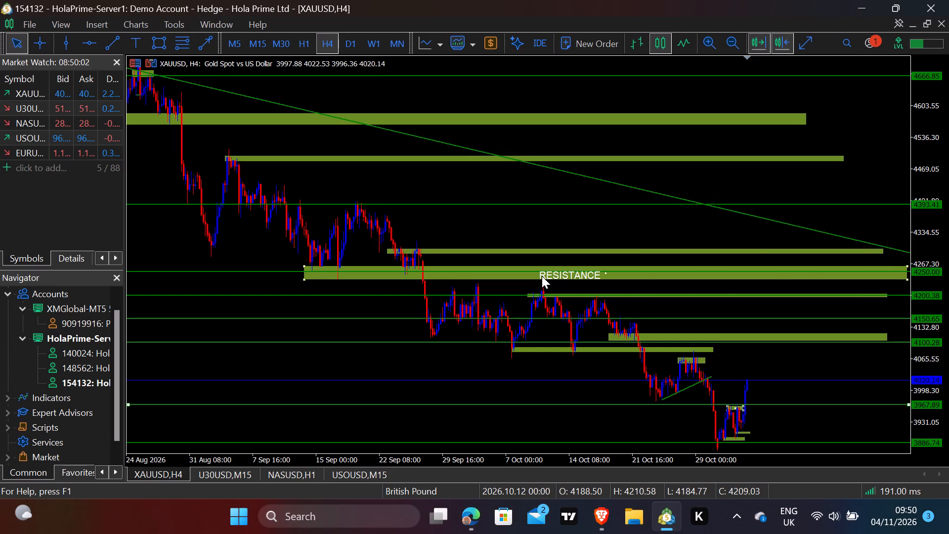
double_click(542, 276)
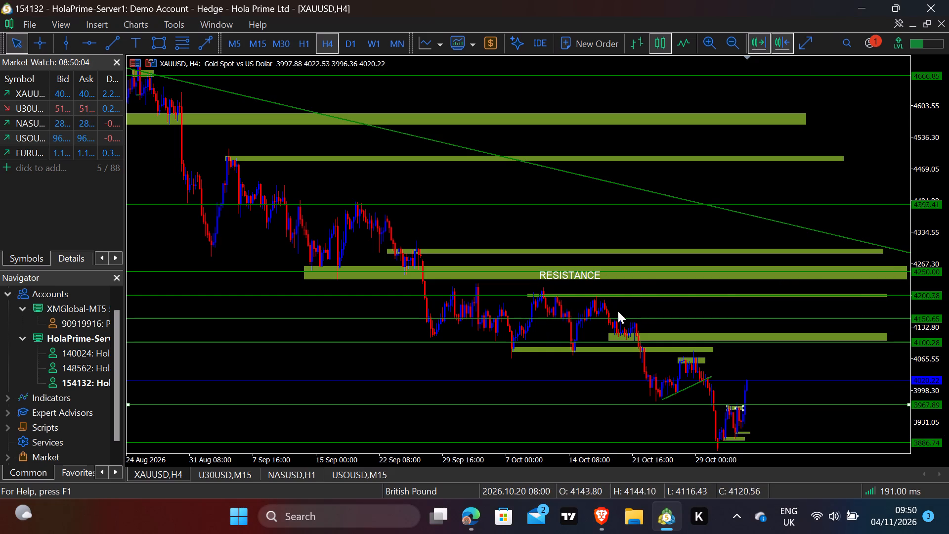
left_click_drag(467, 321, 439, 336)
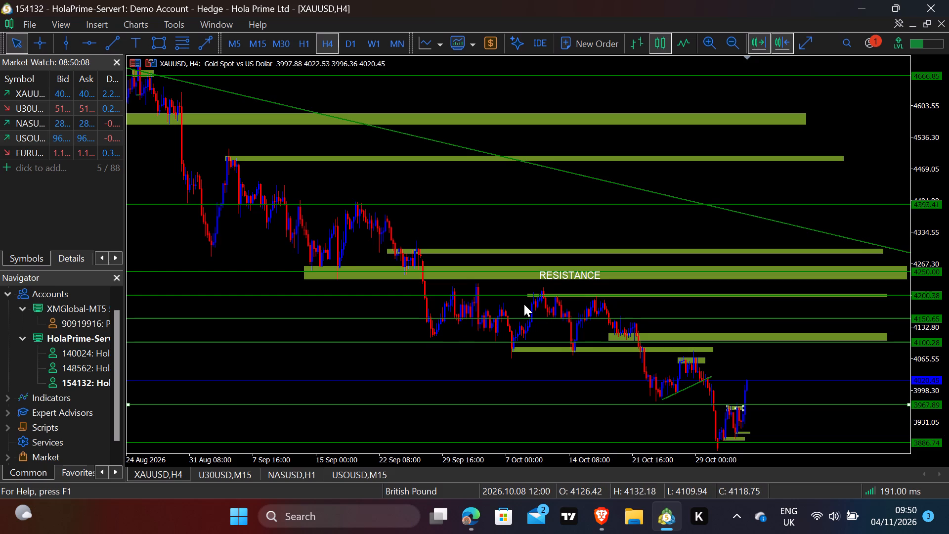
Draw a descending trendline on the XAUUSD H4 chart from the 3 September high near 4510 to about 4105 in late October.
left_click(119, 40)
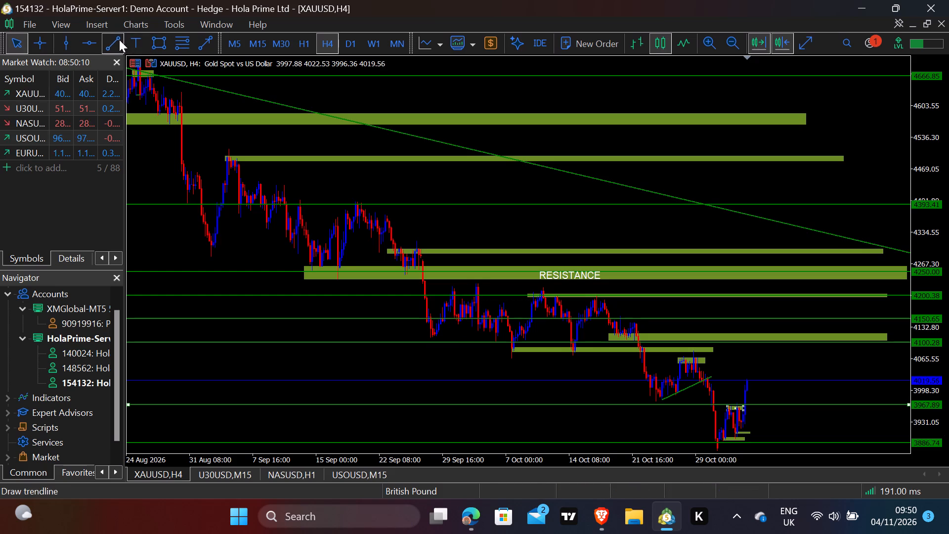
left_click_drag(237, 152, 259, 160)
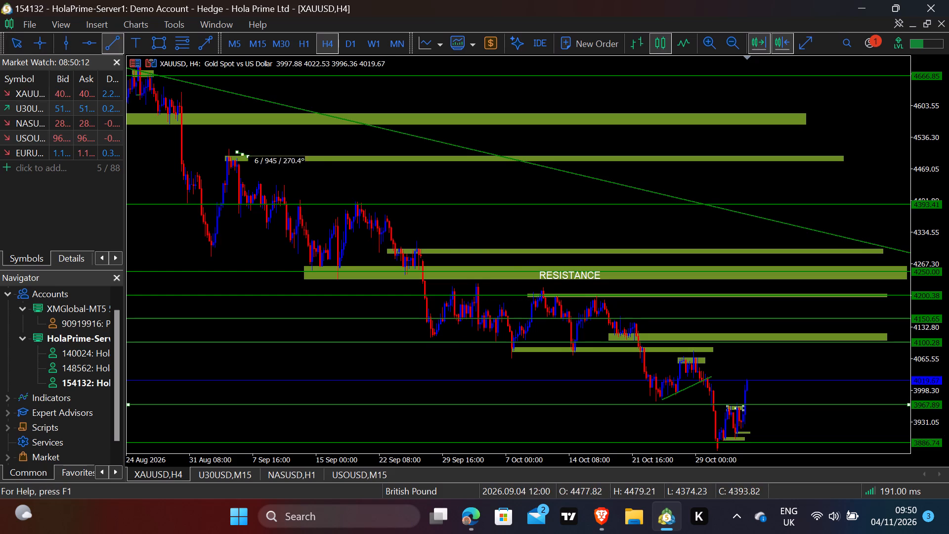
left_click_drag(259, 160, 436, 261)
left_click_drag(437, 261, 474, 258)
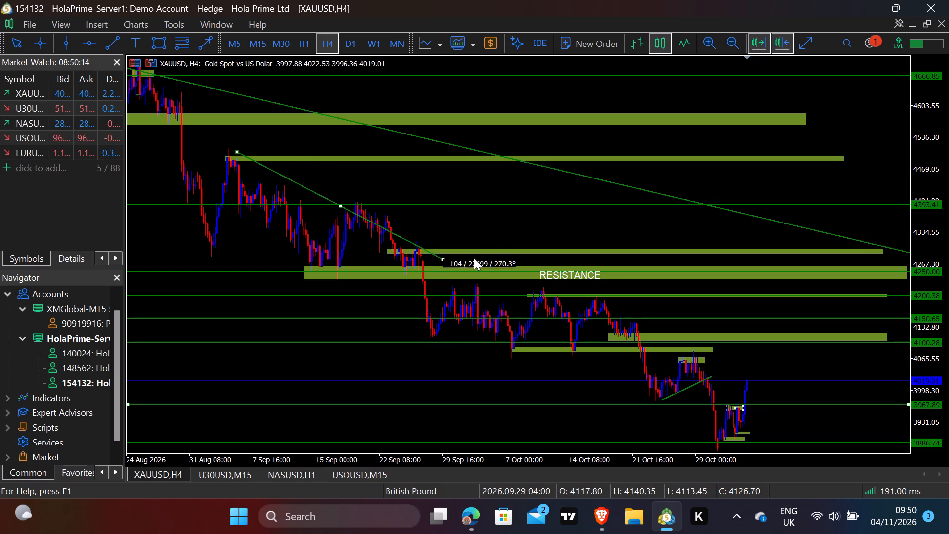
left_click_drag(474, 258, 691, 336)
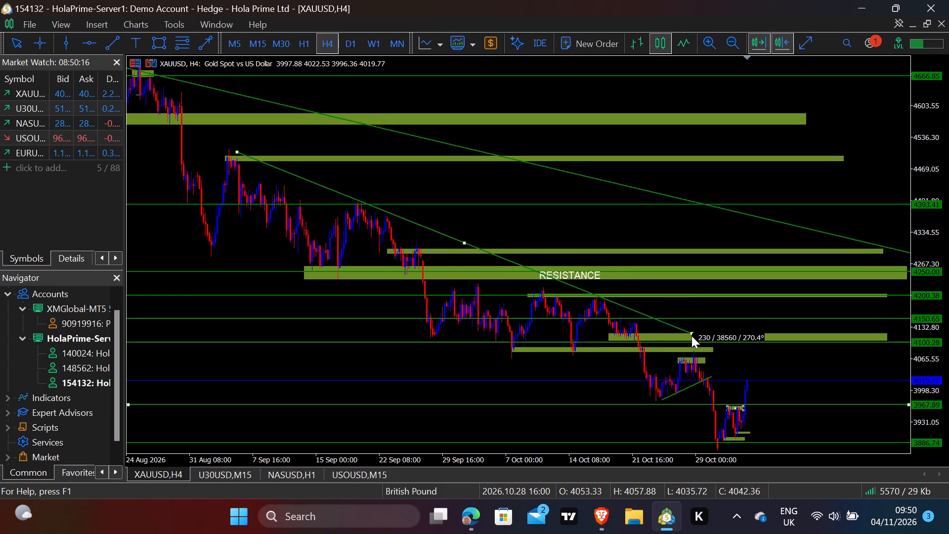
left_click_drag(691, 336, 692, 339)
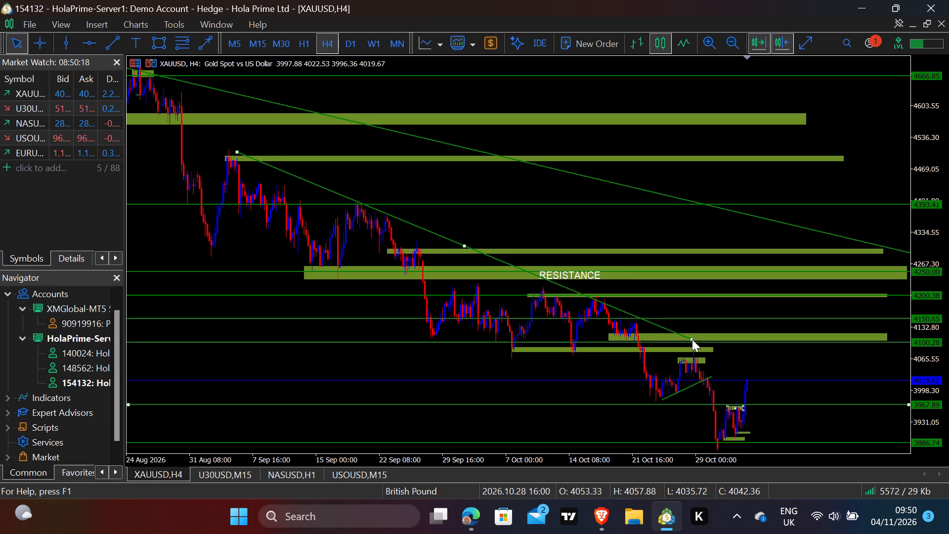
left_click_drag(237, 152, 228, 149)
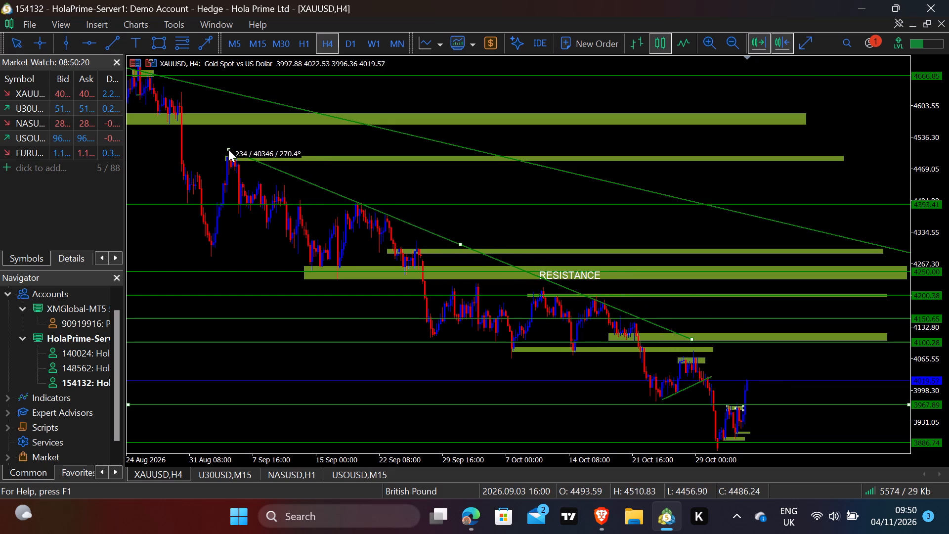
left_click_drag(228, 149, 228, 149)
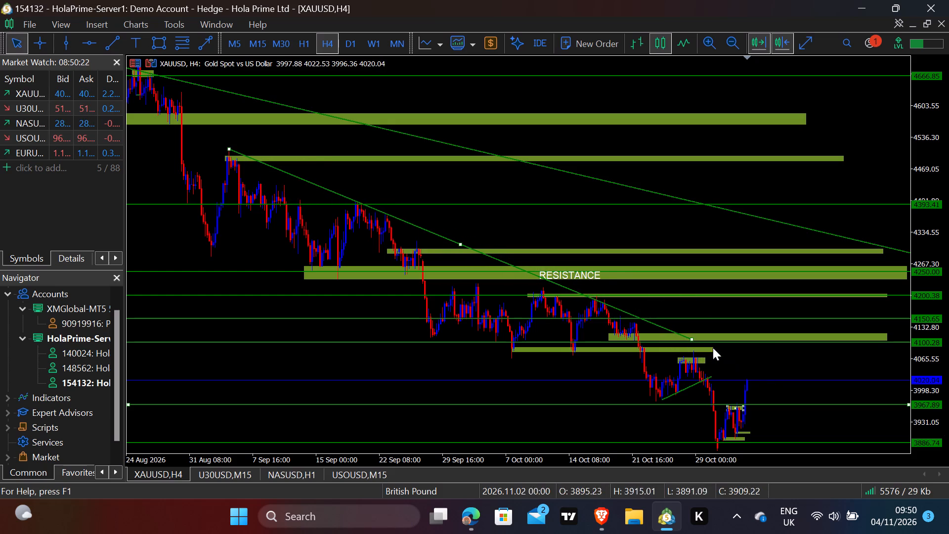
Extend the new descending trendline's lower end past the latest candle to about 3960, along the October highs.
left_click_drag(690, 337, 775, 369)
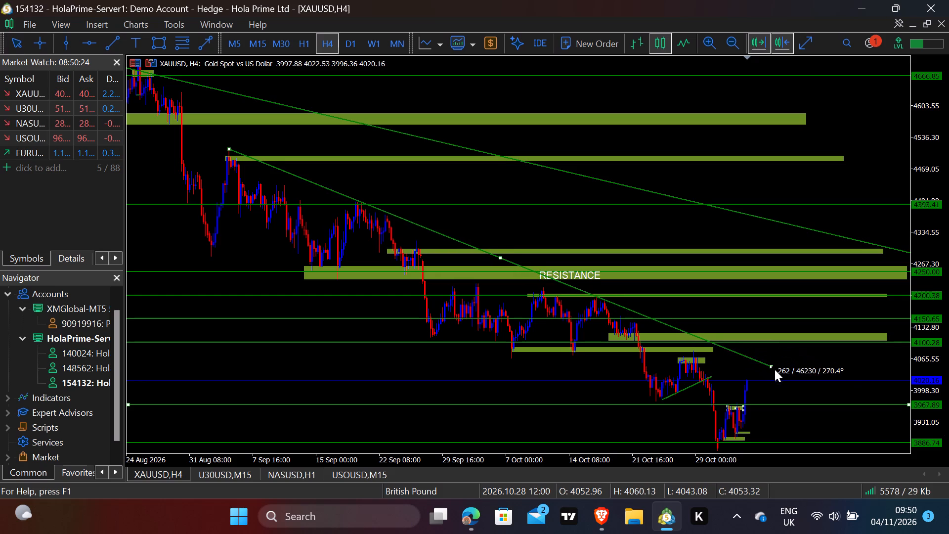
left_click_drag(775, 369, 818, 388)
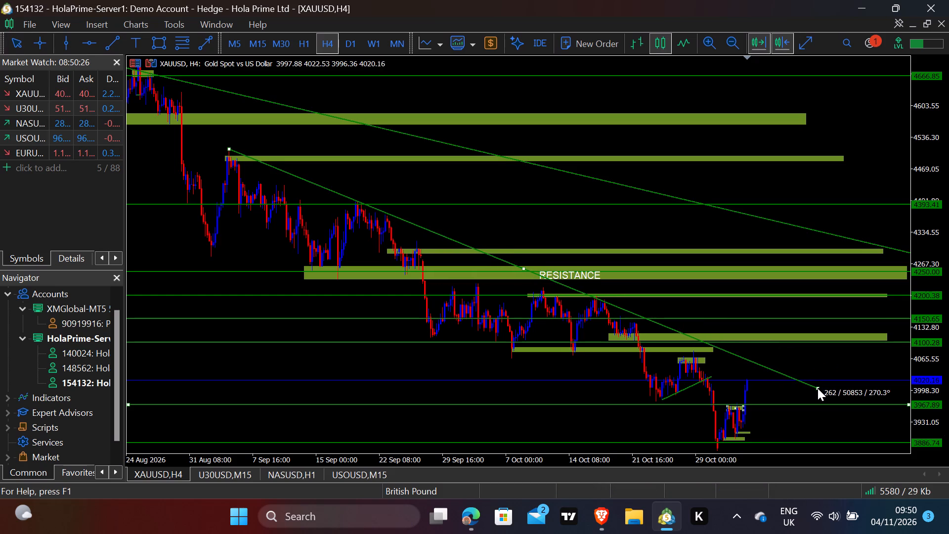
left_click_drag(818, 388, 863, 402)
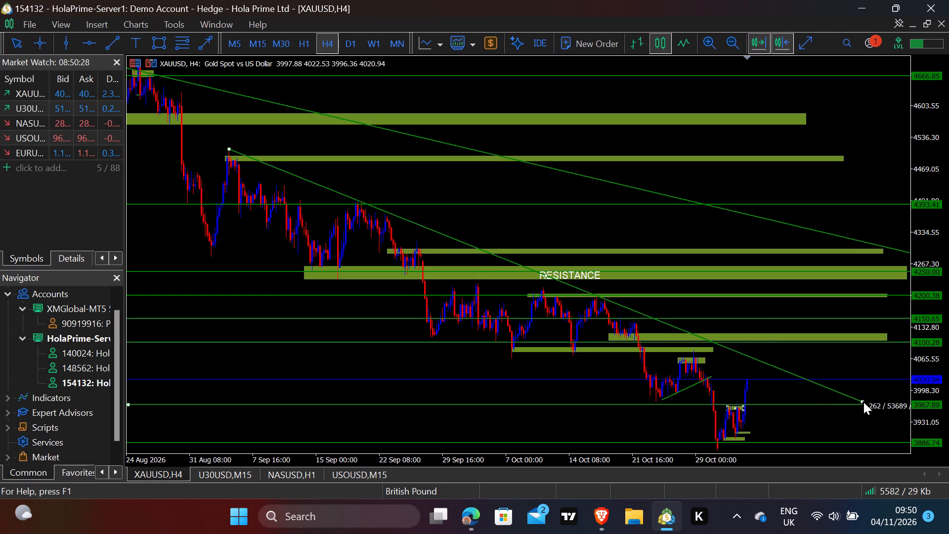
left_click_drag(863, 402, 869, 408)
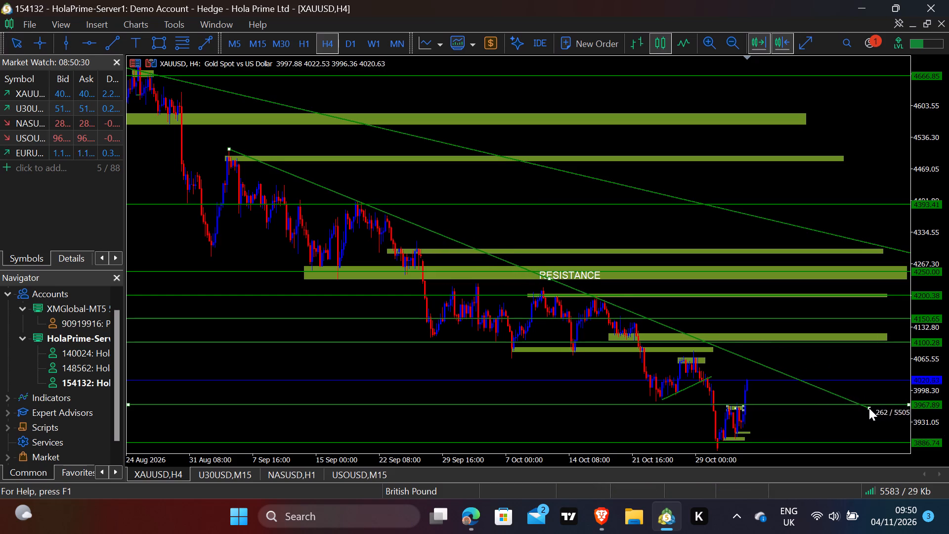
left_click_drag(869, 408, 868, 408)
double_click(868, 408)
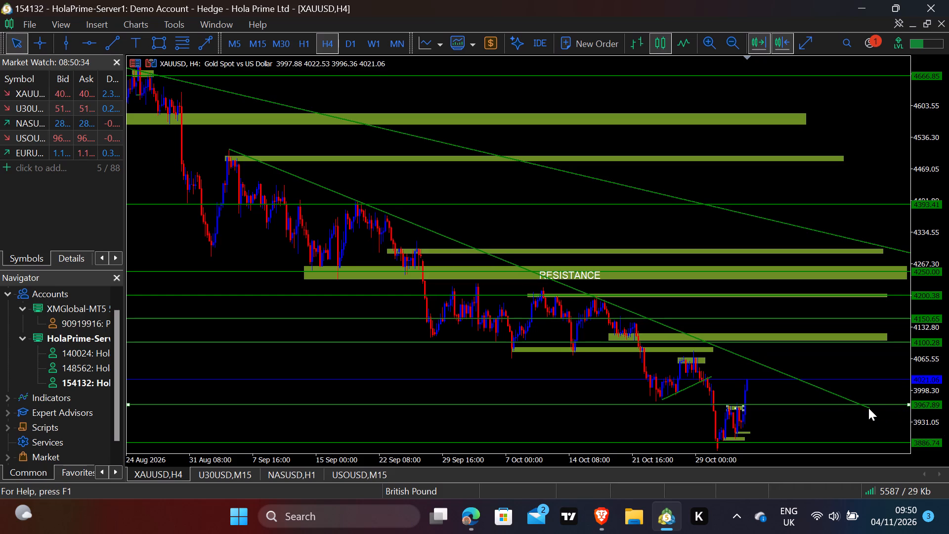
Turn off chart auto-scroll and examine price against the descending trendline on the H1 chart, back to mid-September.
left_click(308, 52)
left_click_drag(451, 270, 516, 272)
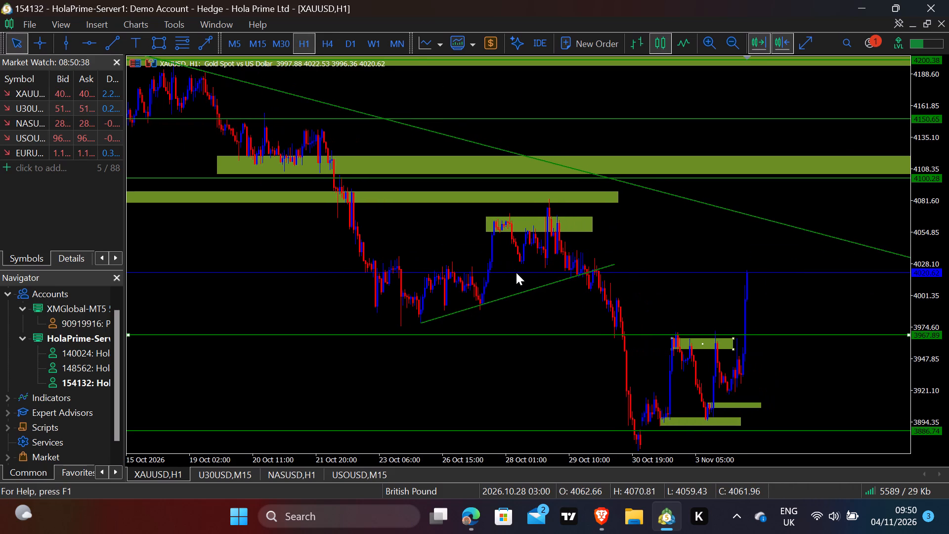
left_click(755, 46)
left_click_drag(371, 295, 709, 292)
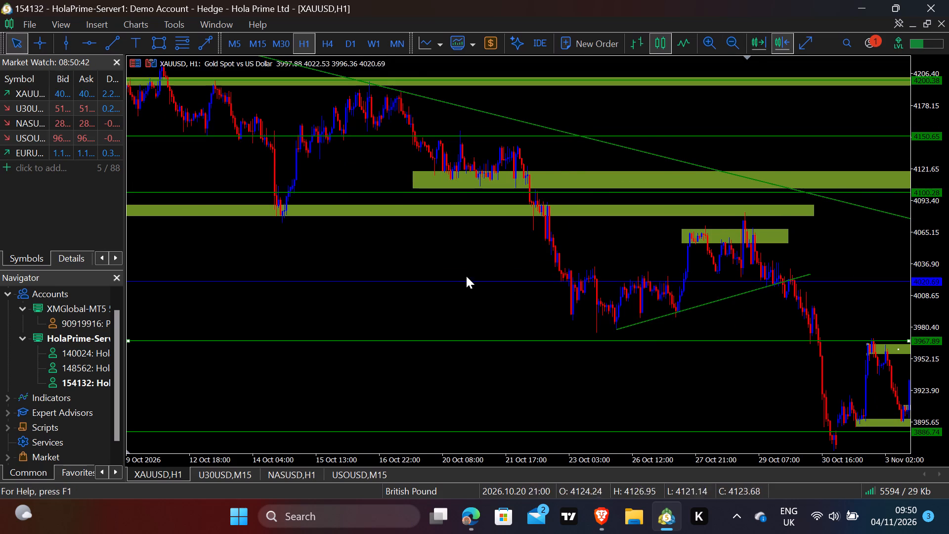
left_click_drag(463, 271, 722, 284)
left_click_drag(522, 255, 784, 273)
left_click_drag(512, 237, 795, 257)
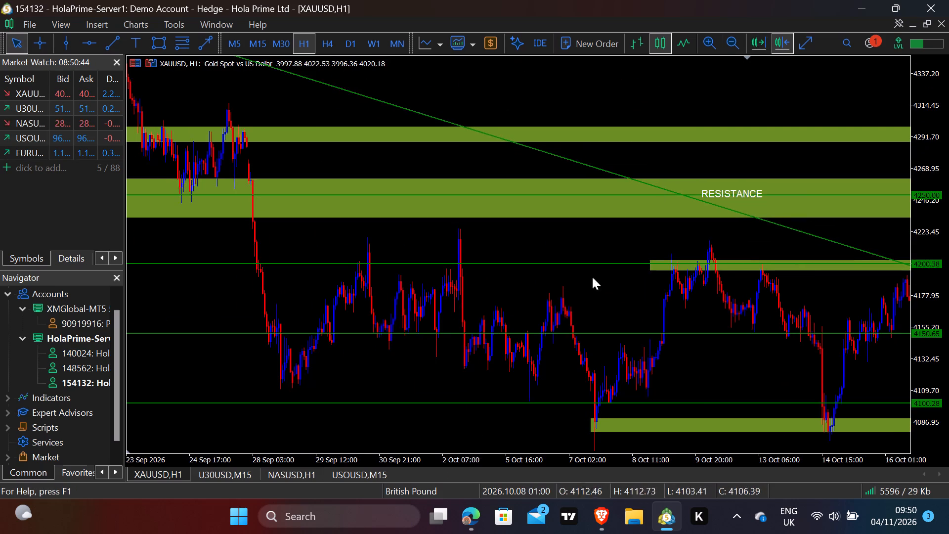
left_click_drag(569, 276, 791, 322)
left_click_drag(555, 304, 758, 325)
left_click_drag(518, 295, 703, 318)
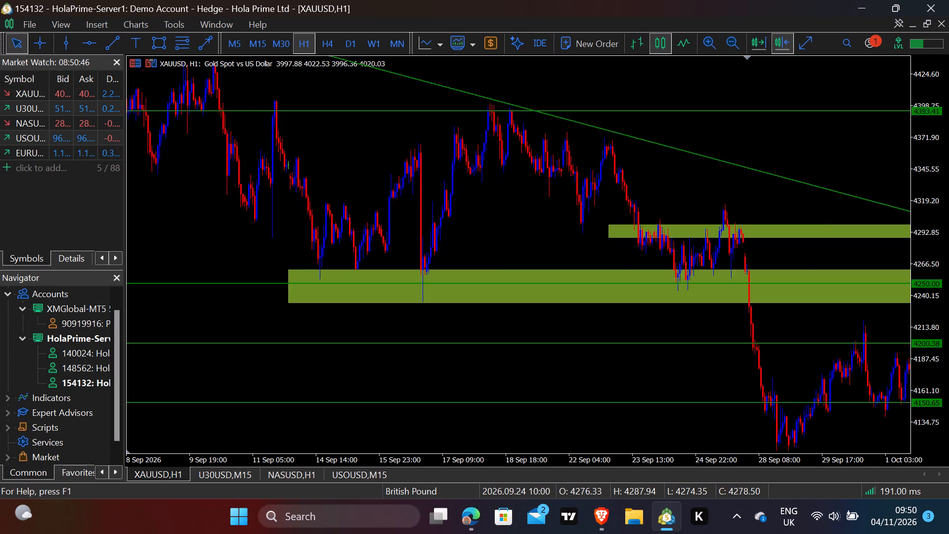
left_click_drag(703, 318, 726, 328)
left_click_drag(507, 307, 493, 236)
On the H4 chart, move the descending trendline's lower end slightly farther out and down to about 3950.
left_click(331, 43)
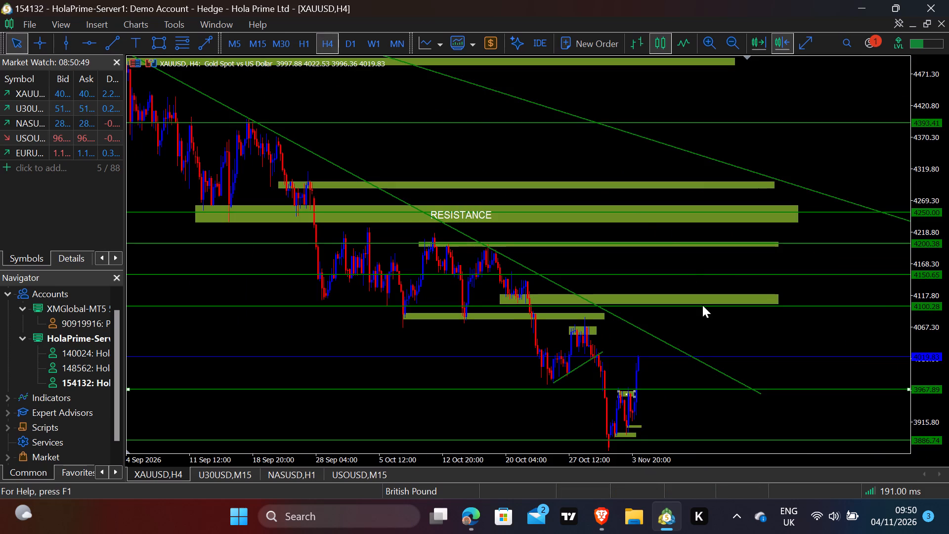
double_click(728, 377)
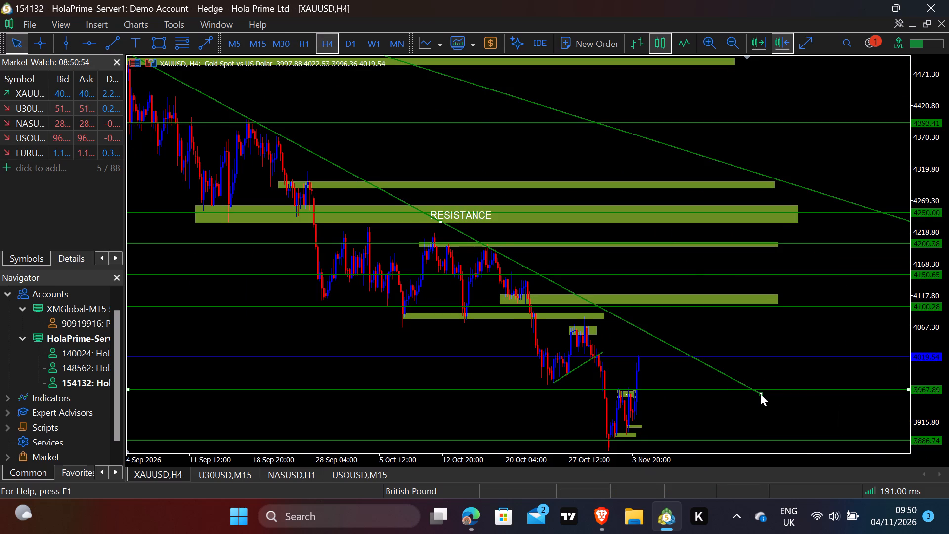
left_click_drag(761, 392, 766, 398)
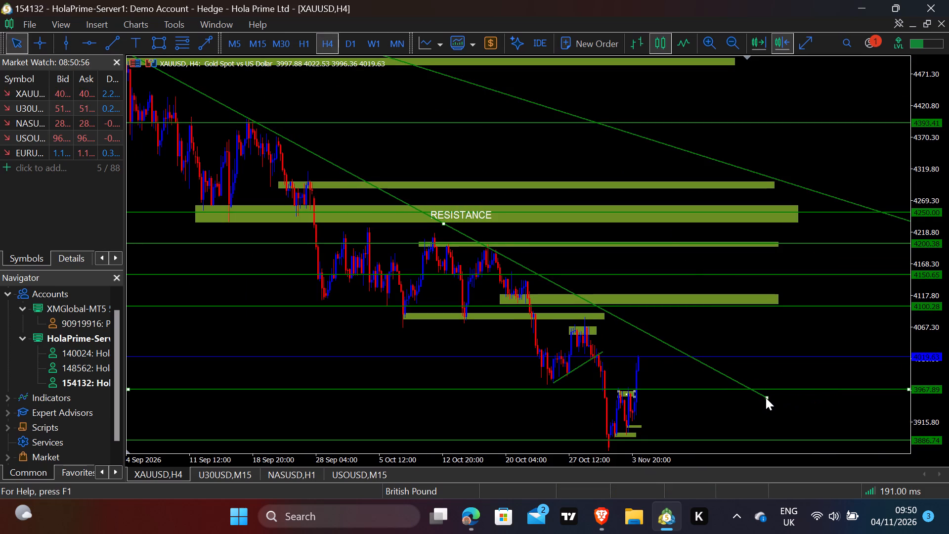
double_click(766, 398)
double_click(766, 398)
left_click_drag(766, 398, 768, 398)
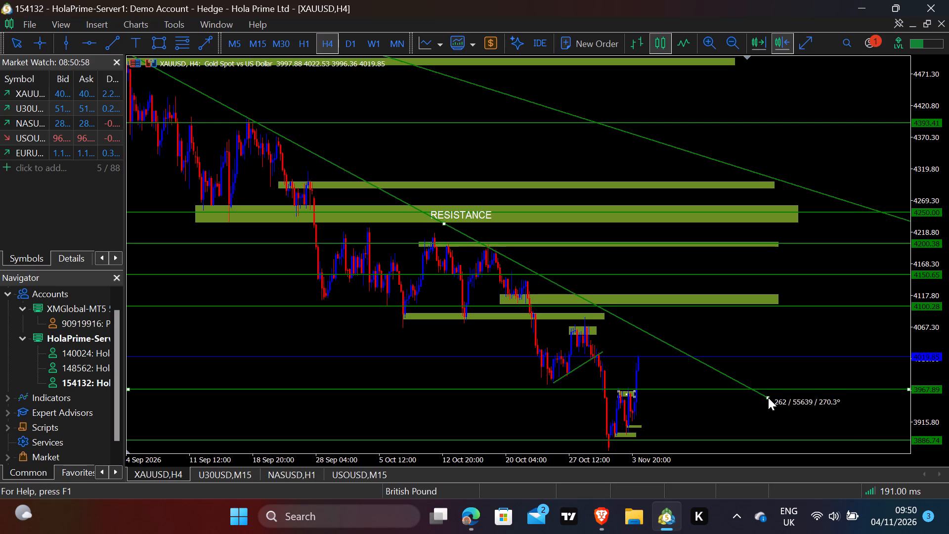
left_click_drag(768, 398, 771, 400)
double_click(771, 400)
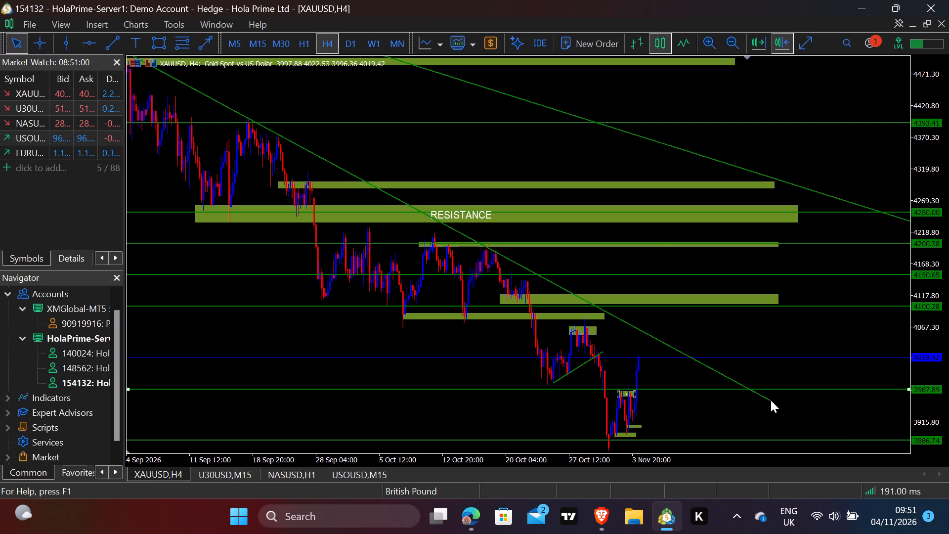
Examine the descending trendline's touches on the September and October highs on the H1 chart, and review it again on H4.
left_click(313, 45)
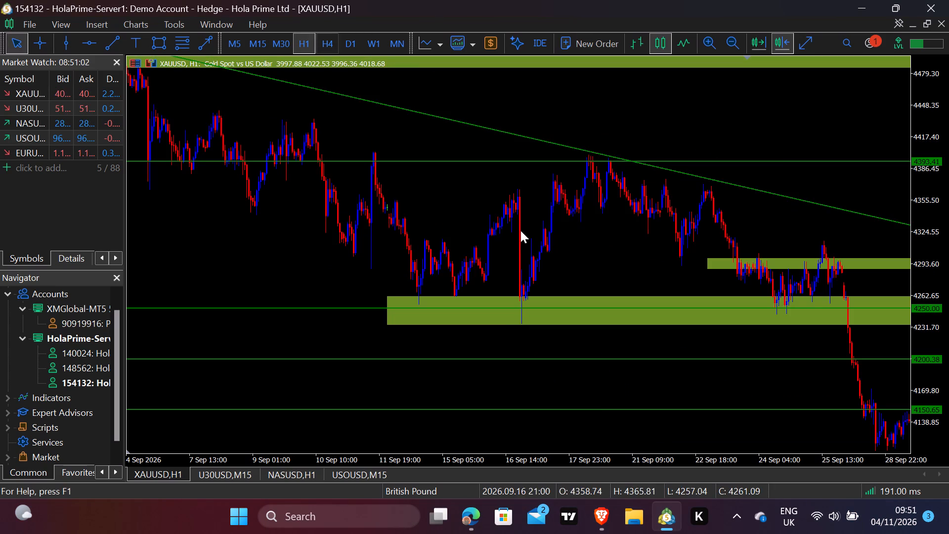
left_click_drag(556, 191, 835, 209)
left_click_drag(682, 301, 408, 271)
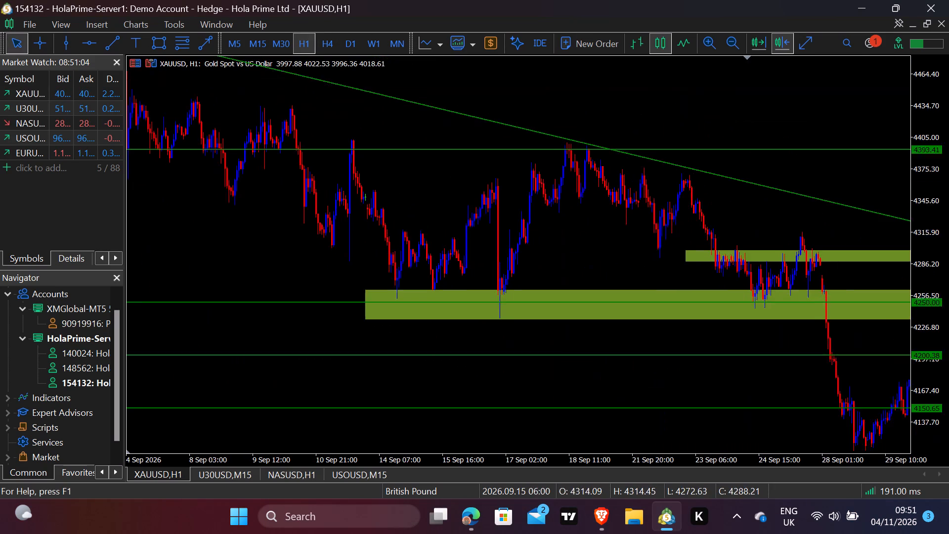
left_click_drag(408, 271, 400, 271)
left_click_drag(619, 267, 418, 242)
left_click_drag(603, 266, 604, 267)
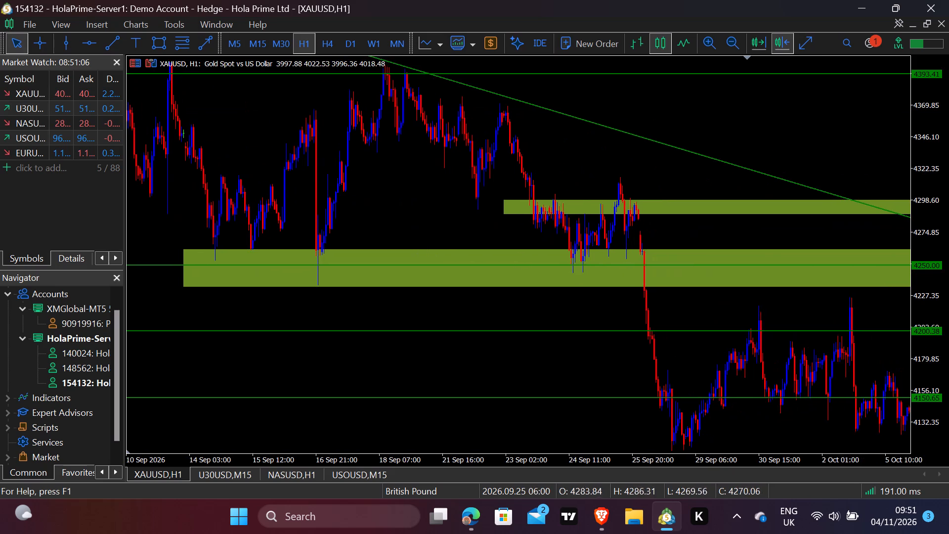
left_click_drag(604, 267, 333, 272)
left_click_drag(594, 287, 396, 288)
left_click_drag(616, 311, 462, 309)
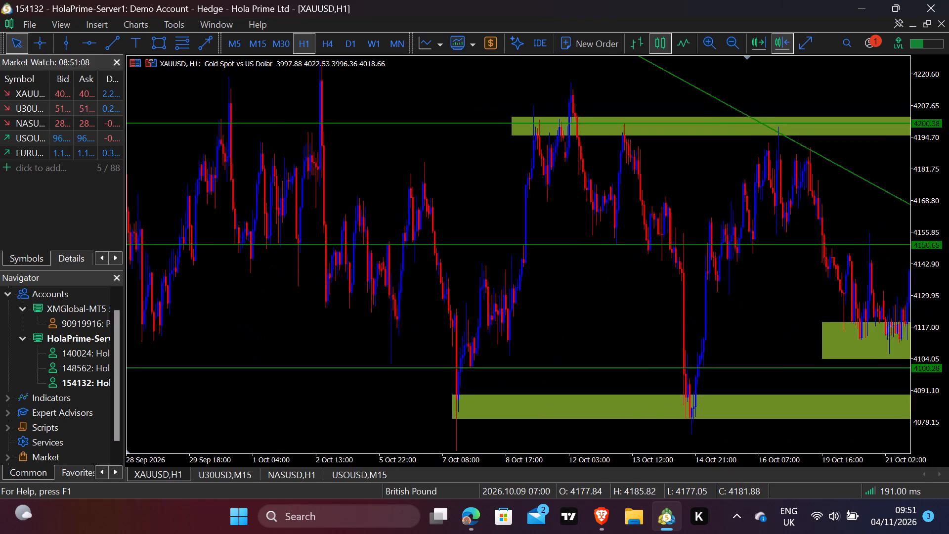
left_click_drag(462, 309, 406, 309)
left_click_drag(580, 320, 532, 325)
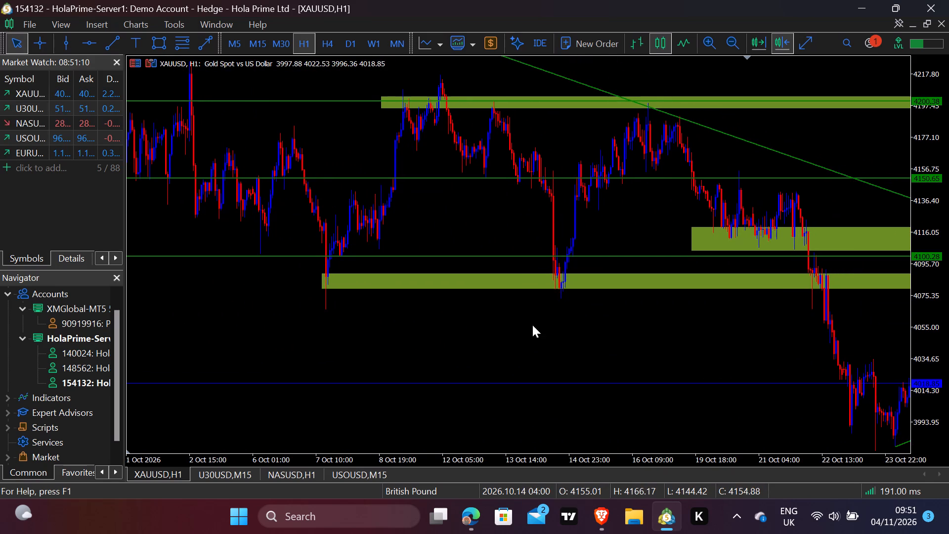
left_click_drag(646, 312, 468, 314)
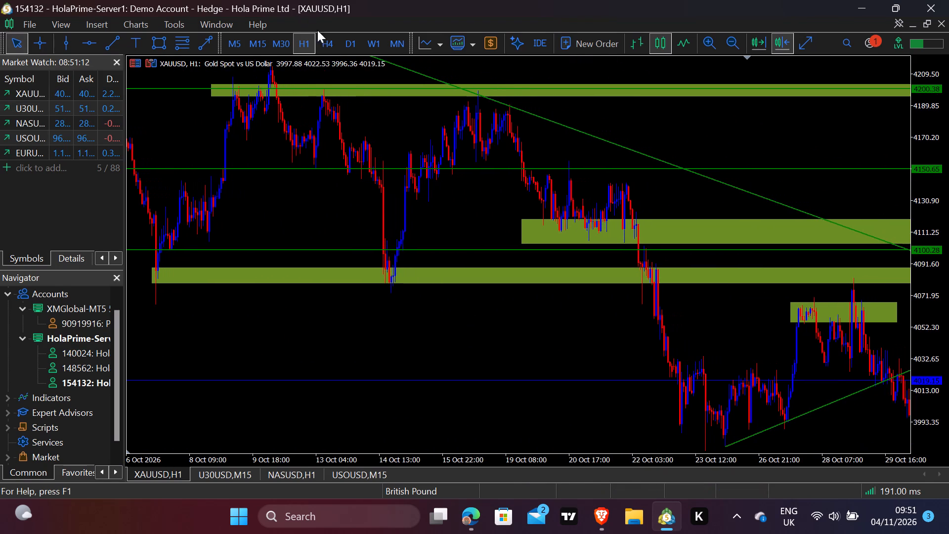
left_click(325, 56)
left_click(325, 47)
left_click_drag(330, 220, 797, 240)
left_click(577, 265)
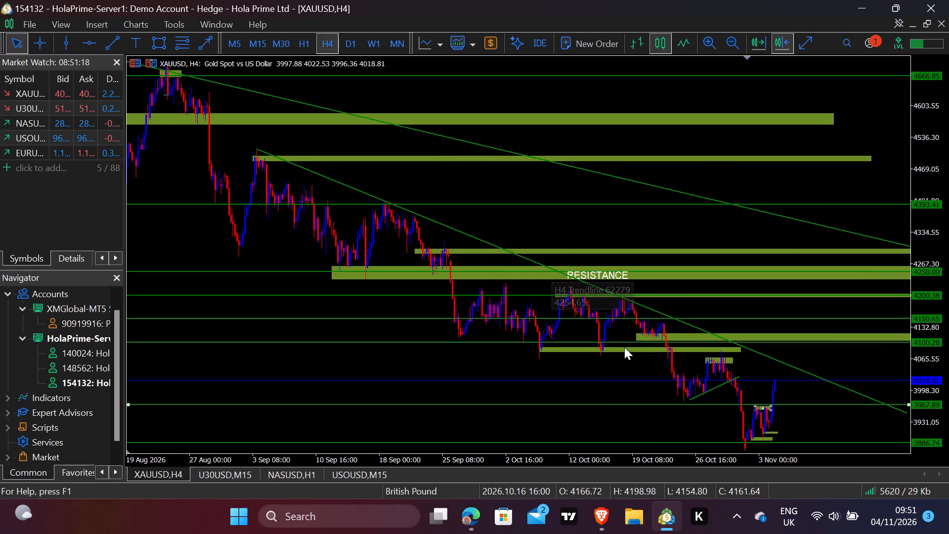
left_click_drag(617, 348, 514, 337)
left_click_drag(514, 337, 476, 329)
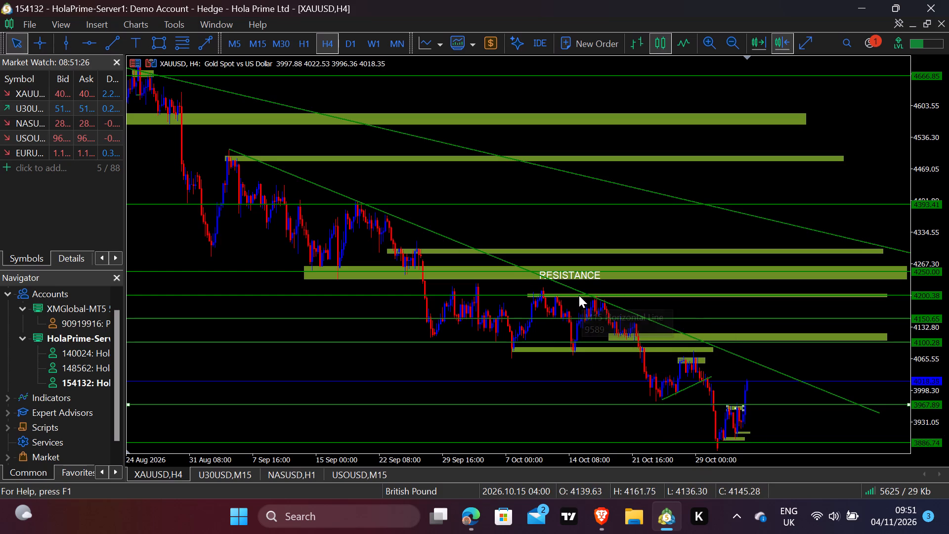
Turn chart auto-scroll back on and show the latest XAUUSD candles on the H1 timeframe.
left_click(758, 45)
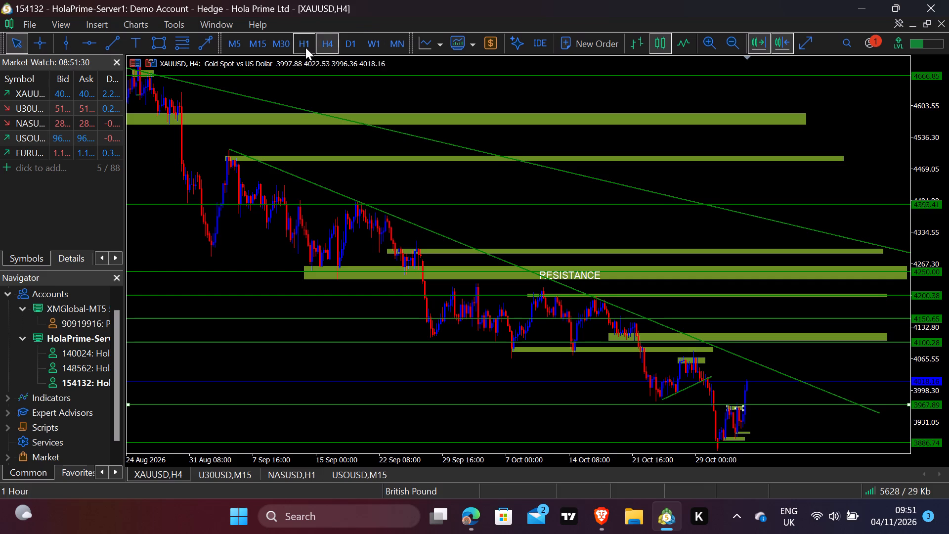
left_click(305, 47)
left_click_drag(367, 154, 425, 174)
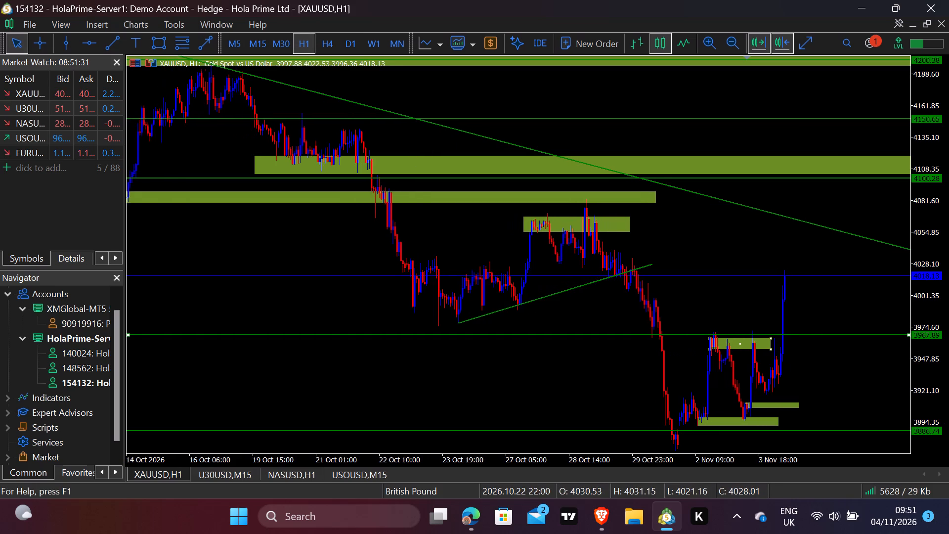
left_click_drag(425, 174, 427, 175)
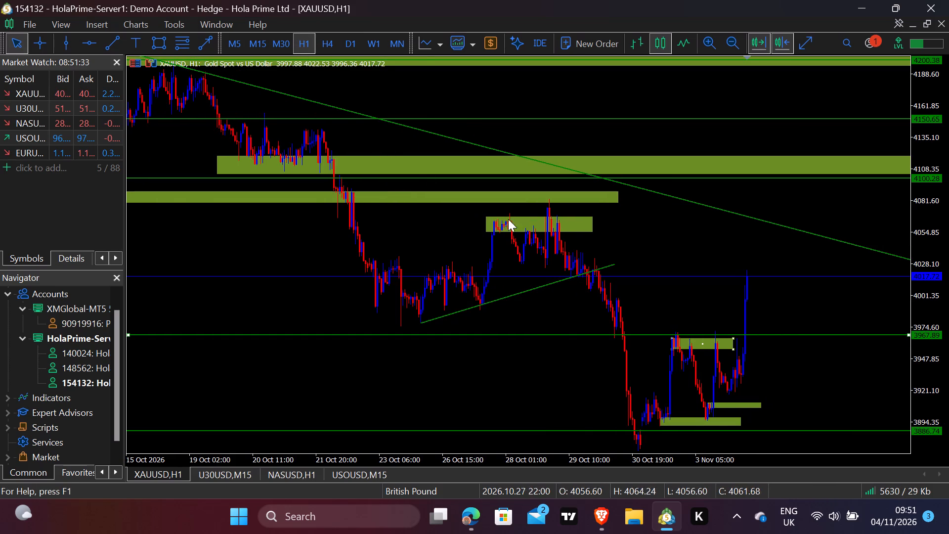
Delete the short ascending trendline under the late-October lows on the XAUUSD H1 chart.
left_click_drag(529, 231, 446, 217)
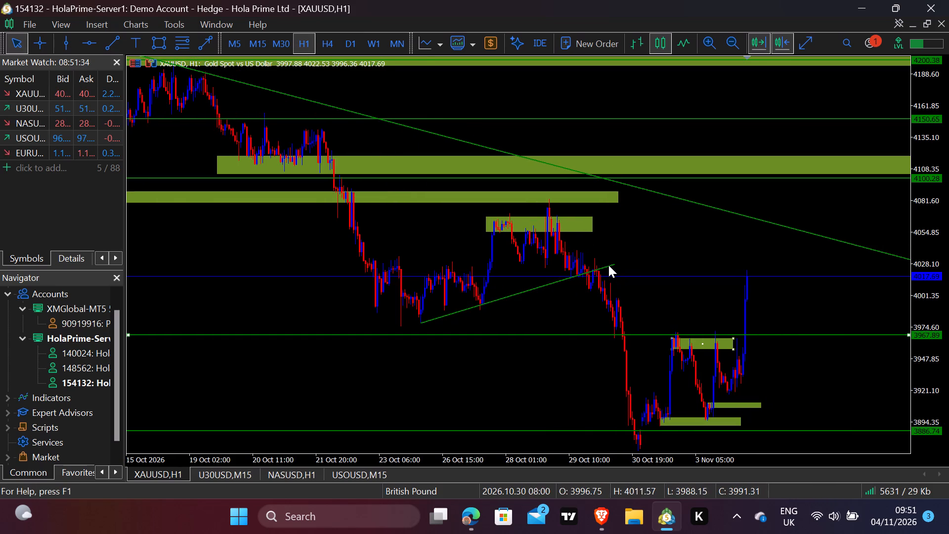
left_click(593, 278)
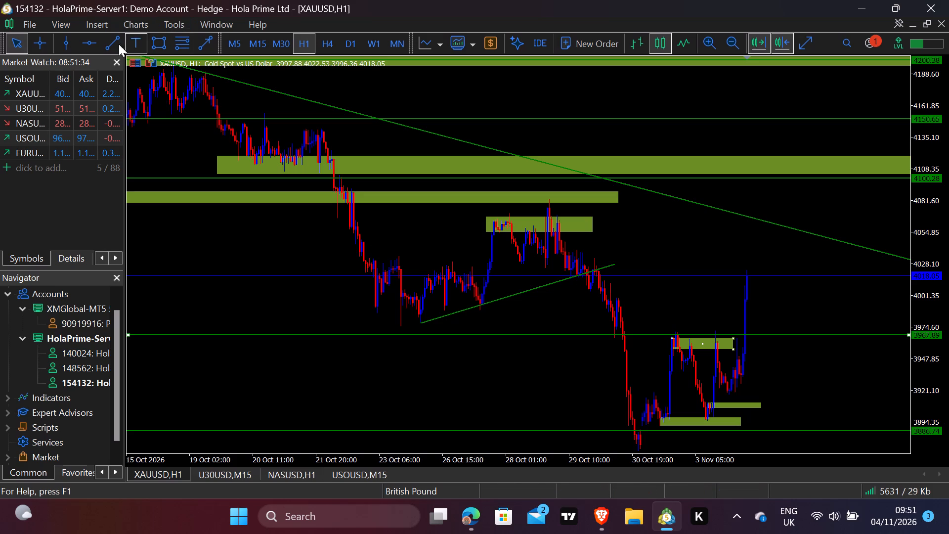
double_click(506, 300)
left_click(506, 300)
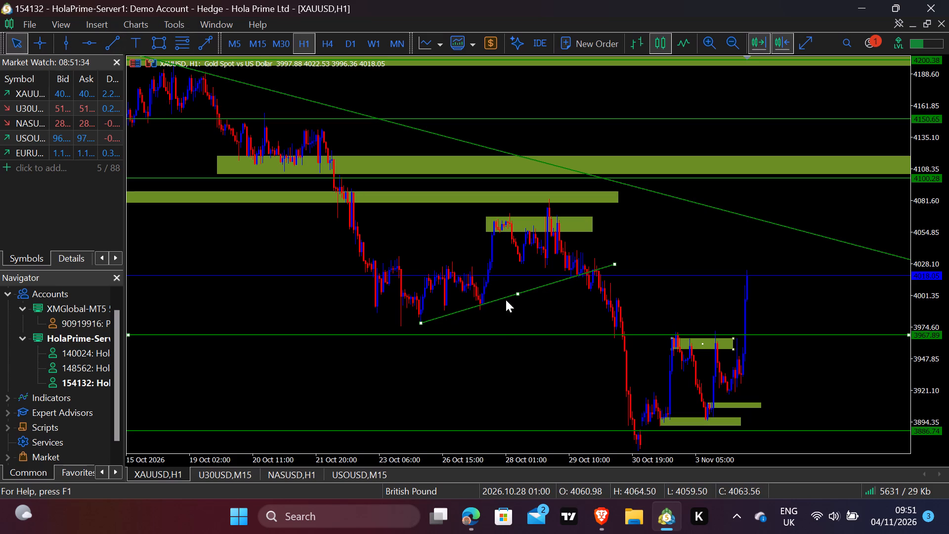
right_click(506, 300)
left_click_drag(549, 351, 543, 351)
left_click(543, 351)
triple_click(525, 332)
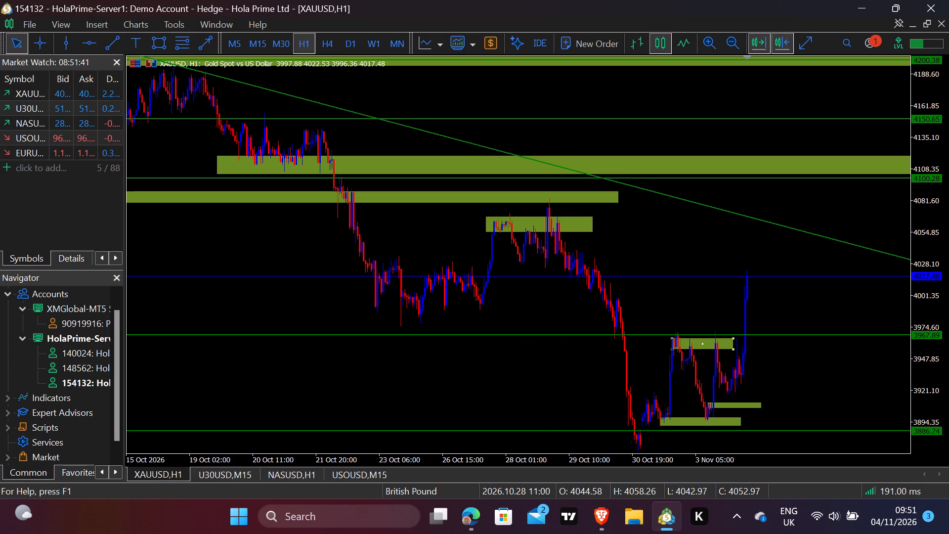
double_click(551, 334)
triple_click(551, 334)
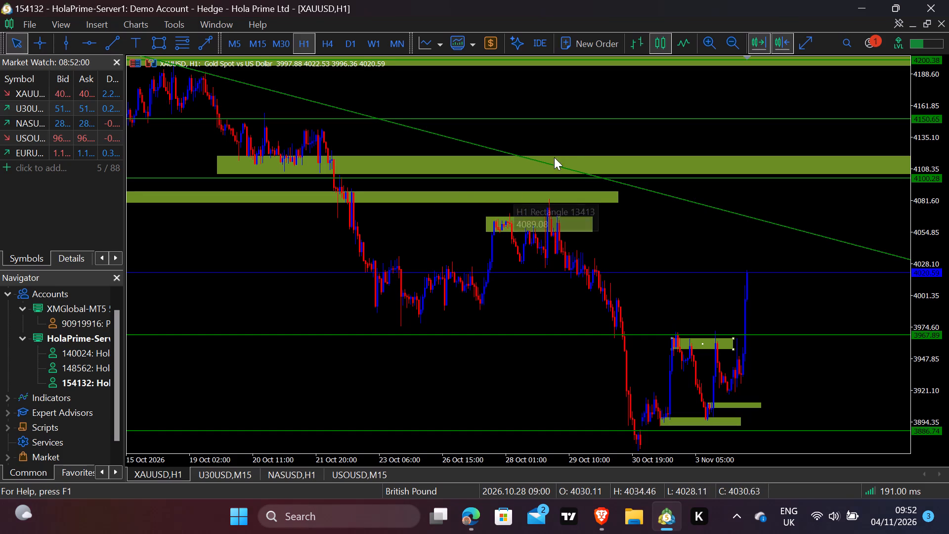
Delete the horizontal level at 4150.65.
double_click(573, 116)
right_click(573, 116)
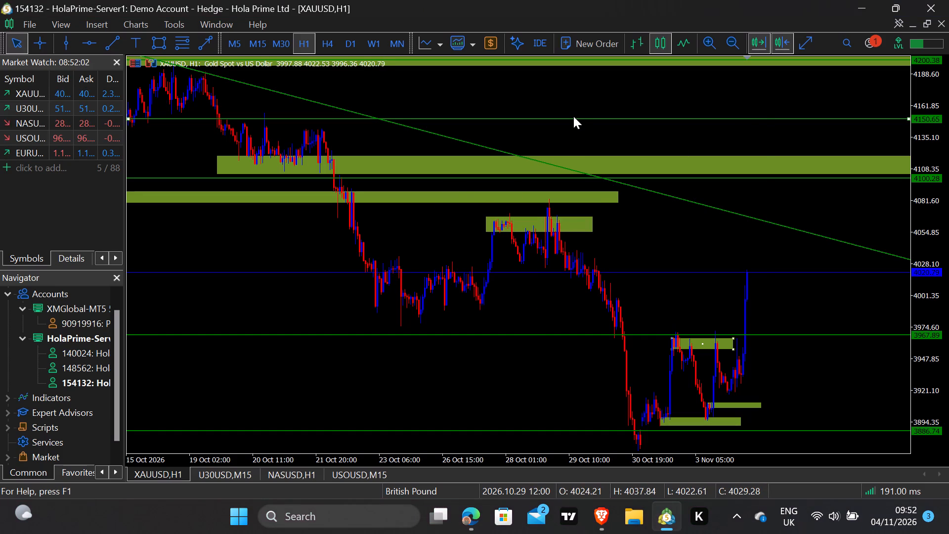
left_click(607, 163)
left_click(552, 216)
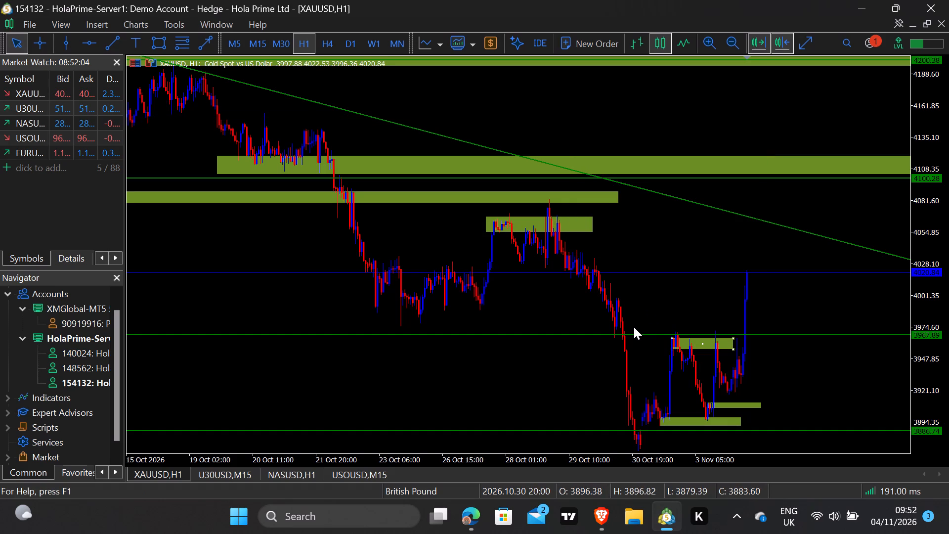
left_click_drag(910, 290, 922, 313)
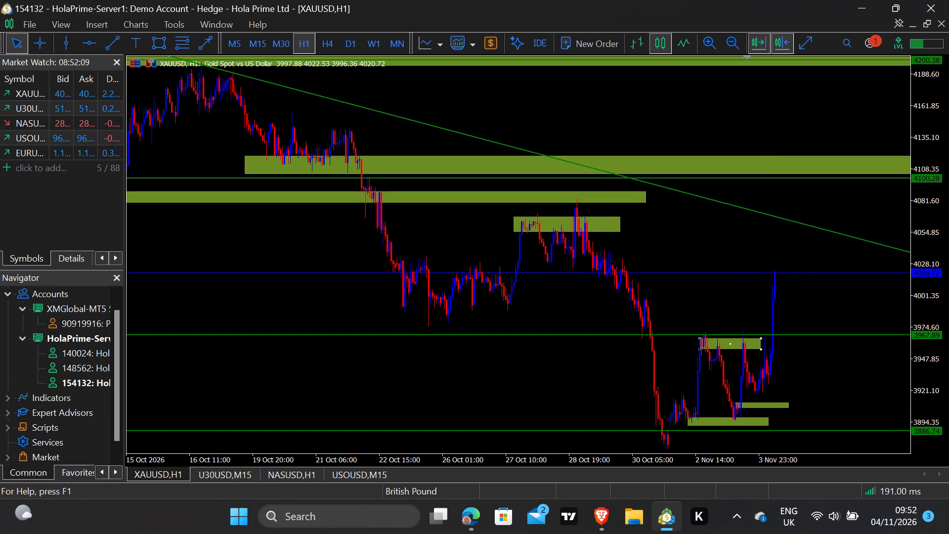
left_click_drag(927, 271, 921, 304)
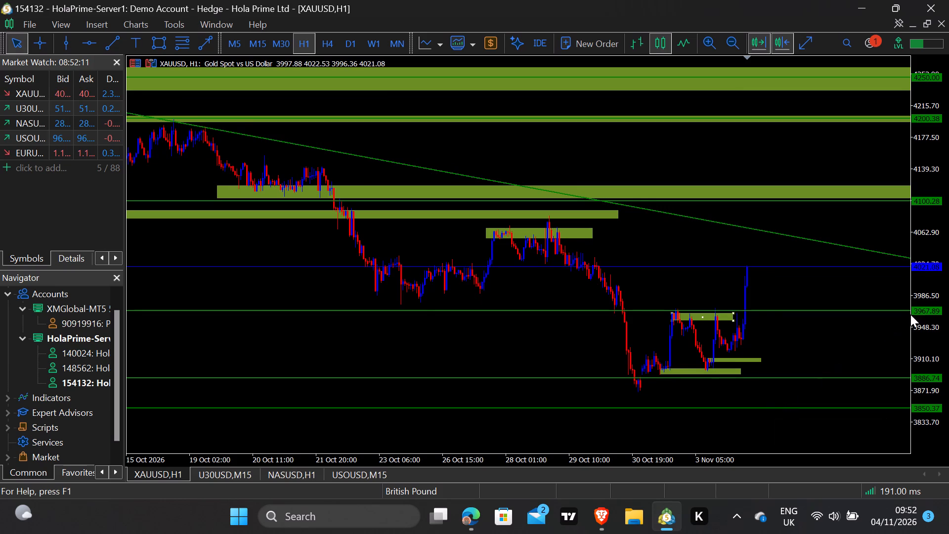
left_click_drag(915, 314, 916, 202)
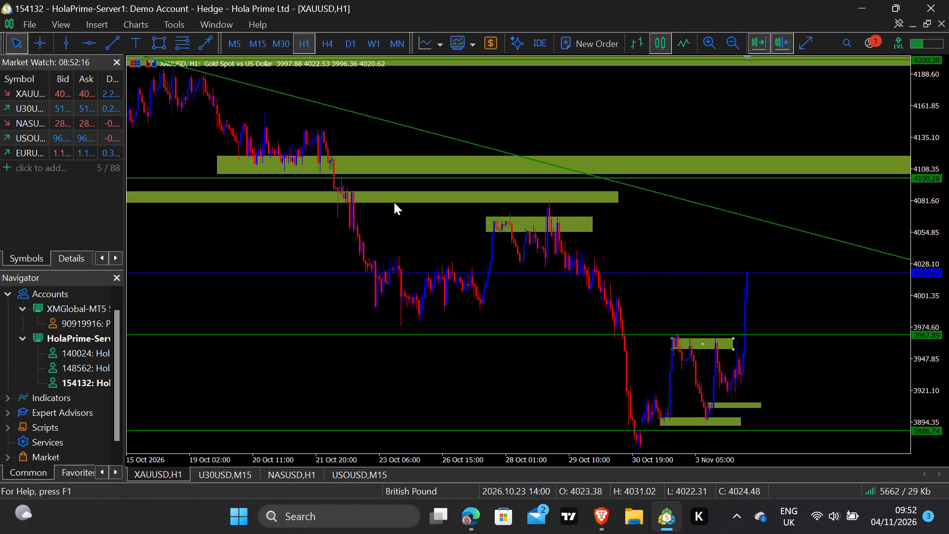
Extend the late-October supply zone at about 4055–4068 forward in time, well past the latest candle, keeping its price range.
double_click(584, 229)
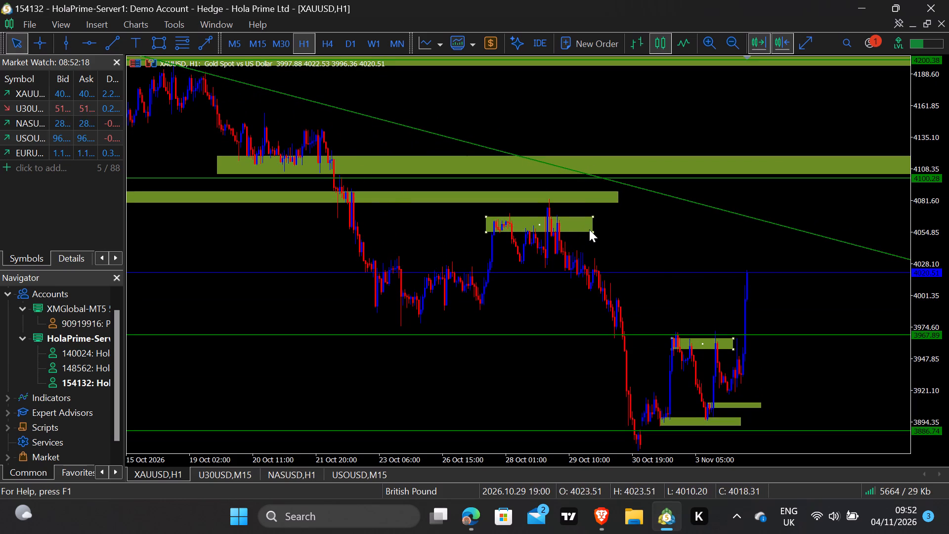
left_click_drag(592, 232, 630, 229)
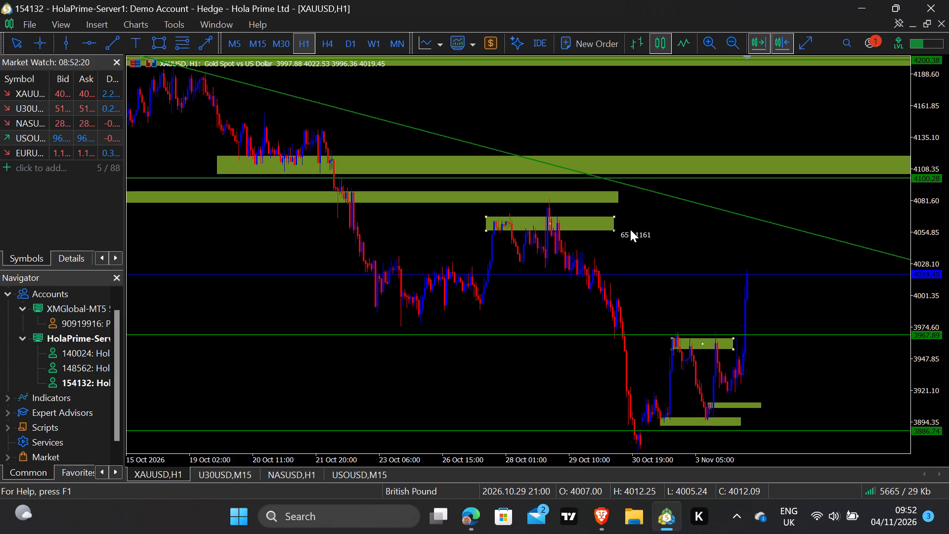
left_click_drag(630, 229, 796, 231)
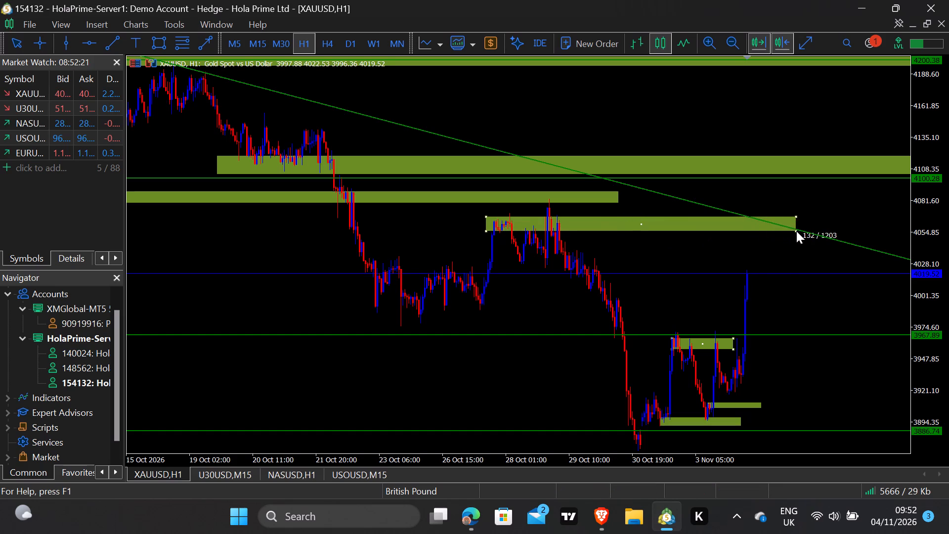
left_click_drag(796, 231, 897, 230)
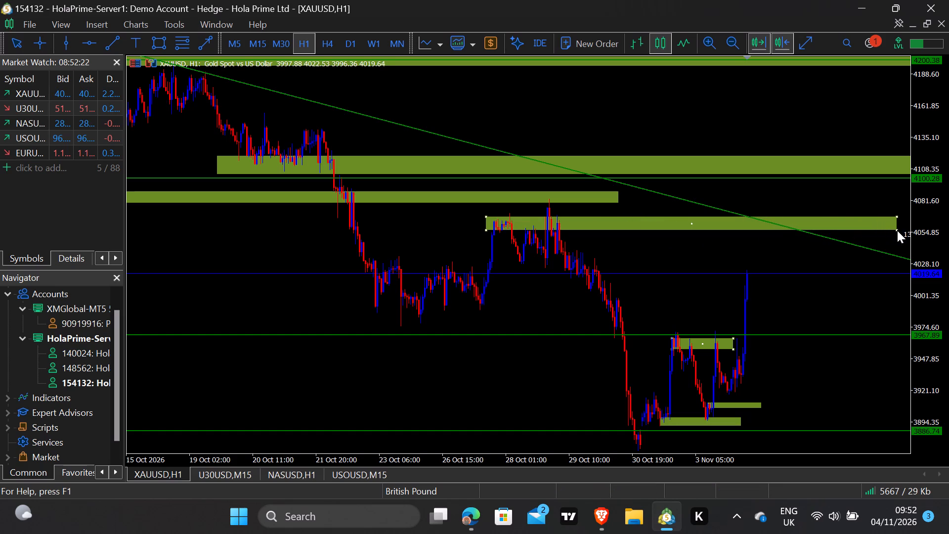
left_click_drag(897, 230, 907, 232)
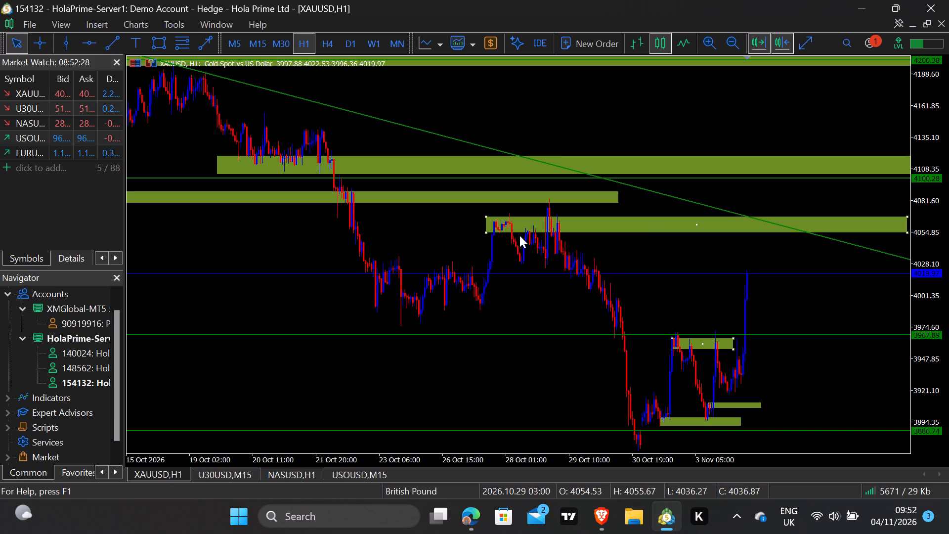
double_click(497, 236)
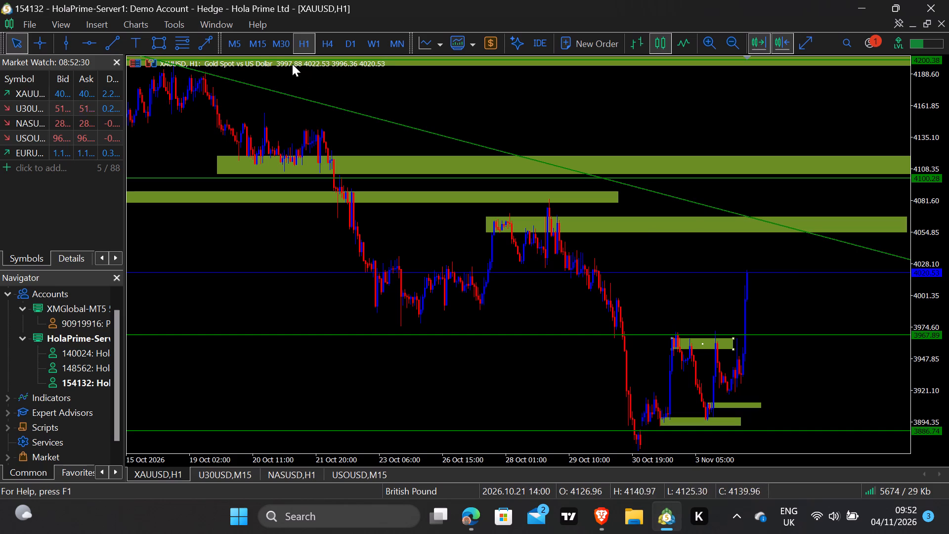
Draw a second descending trendline from the 19 October high near 4190 down past the latest candle to about 3988.
left_click(117, 44)
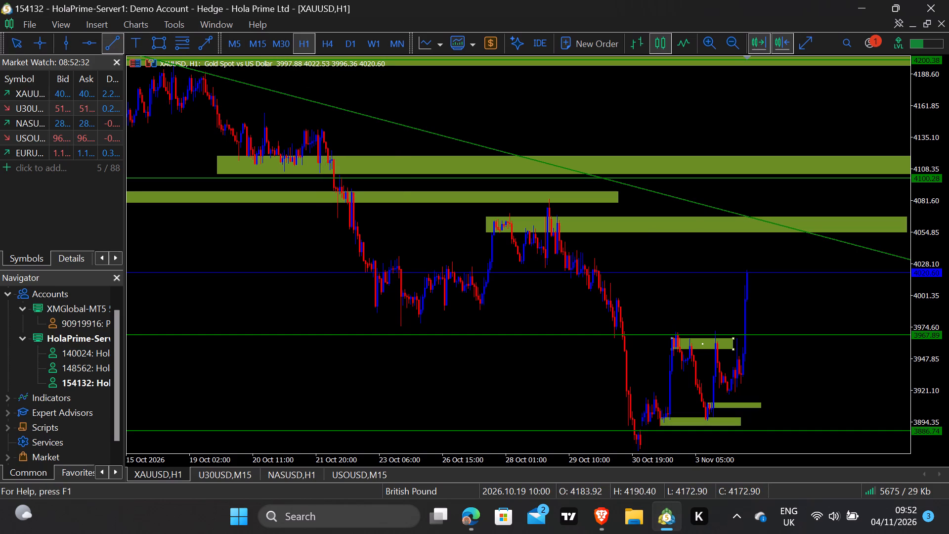
left_click_drag(205, 70, 479, 183)
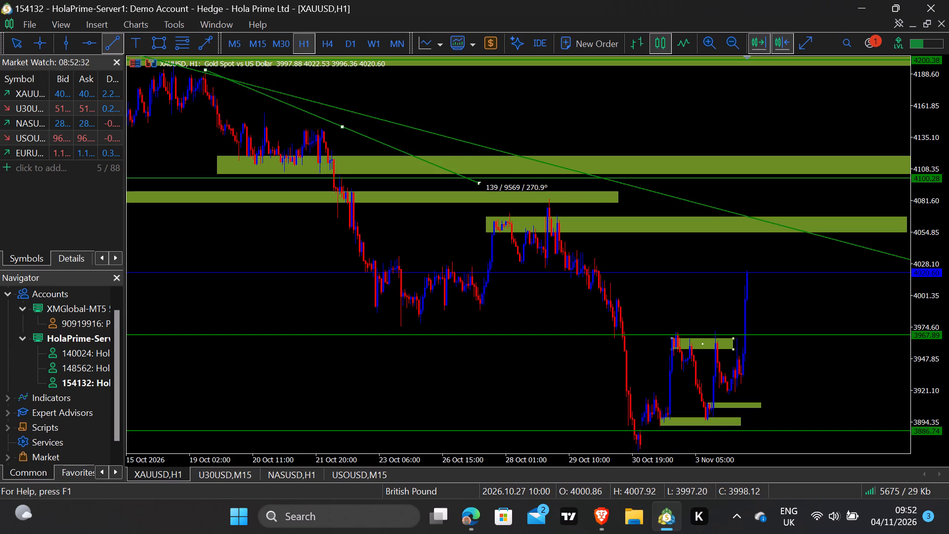
left_click_drag(479, 183, 781, 293)
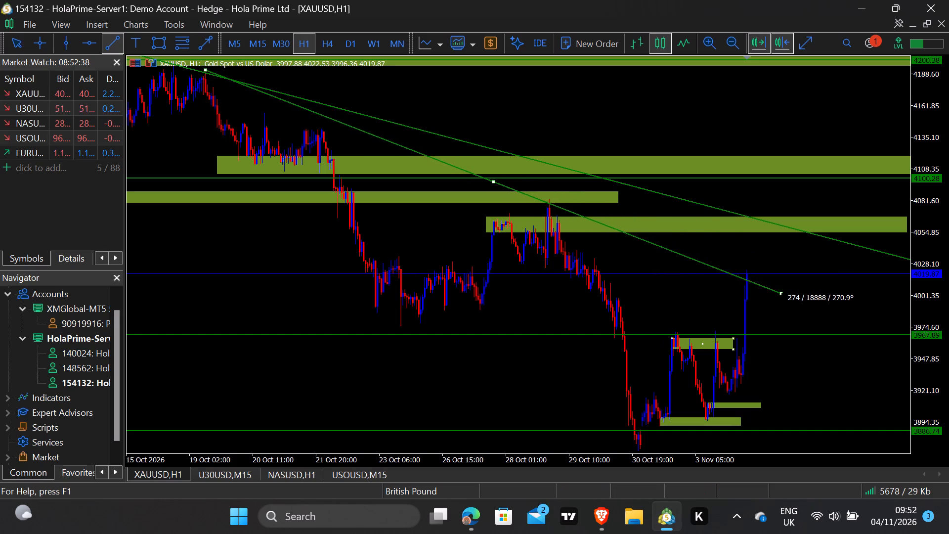
left_click_drag(781, 293, 808, 311)
Turn off chart auto-scroll and examine the new descending trendline against price action back to early October.
left_click_drag(440, 332, 633, 304)
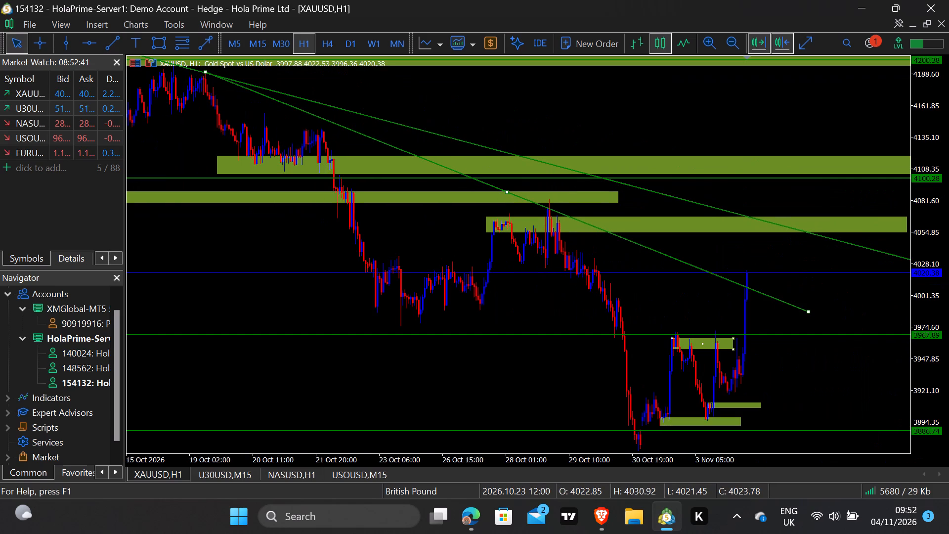
left_click_drag(633, 304, 630, 304)
left_click_drag(386, 232, 454, 236)
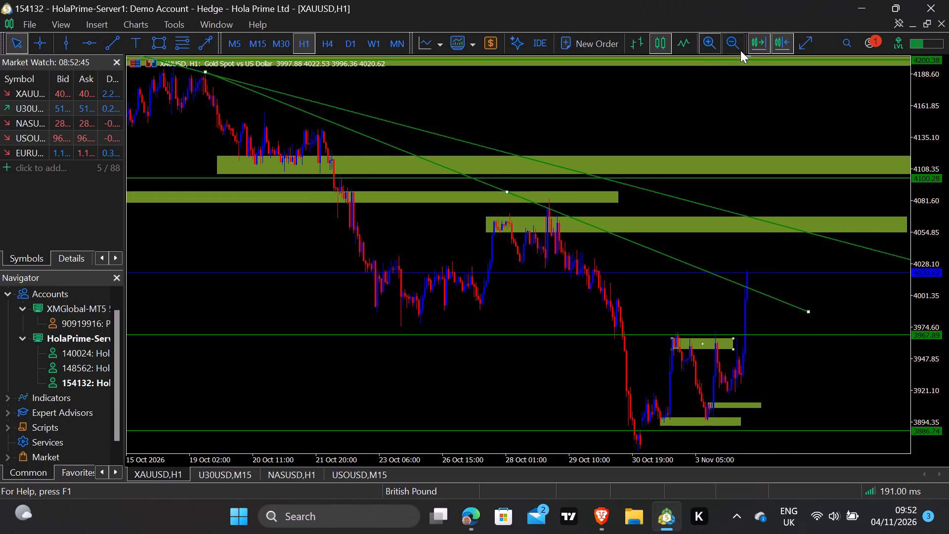
double_click(759, 44)
left_click_drag(655, 116, 815, 115)
left_click_drag(584, 213, 645, 204)
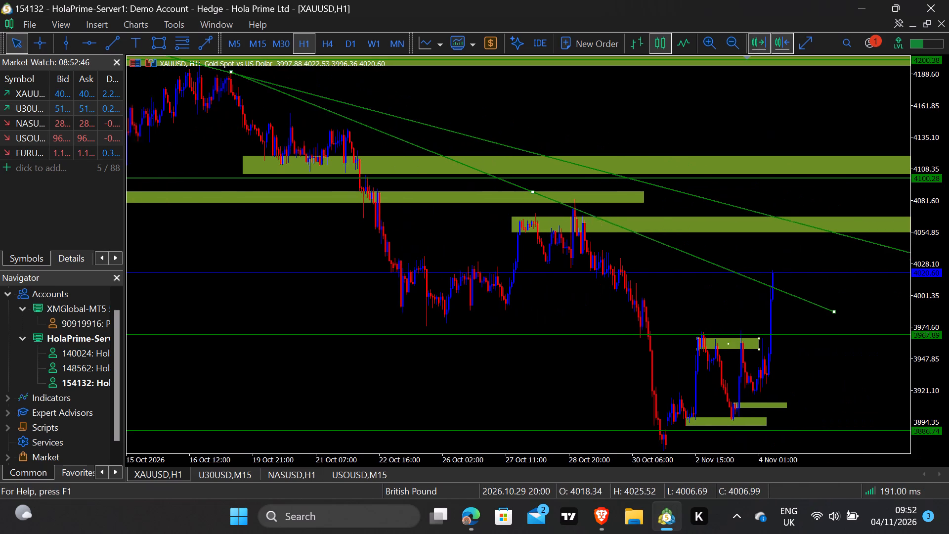
left_click_drag(645, 204, 791, 179)
left_click(754, 36)
left_click_drag(508, 224, 731, 203)
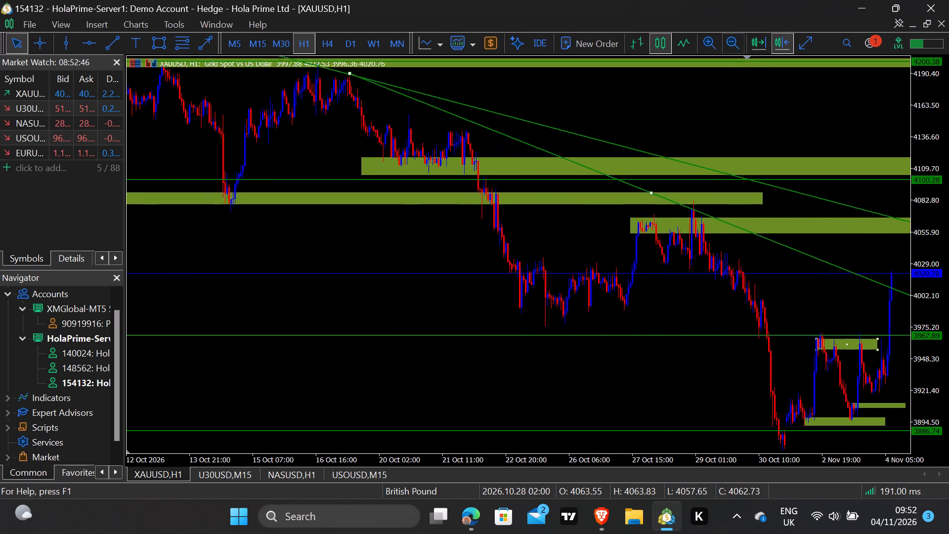
left_click_drag(731, 203, 734, 203)
left_click_drag(610, 219, 754, 200)
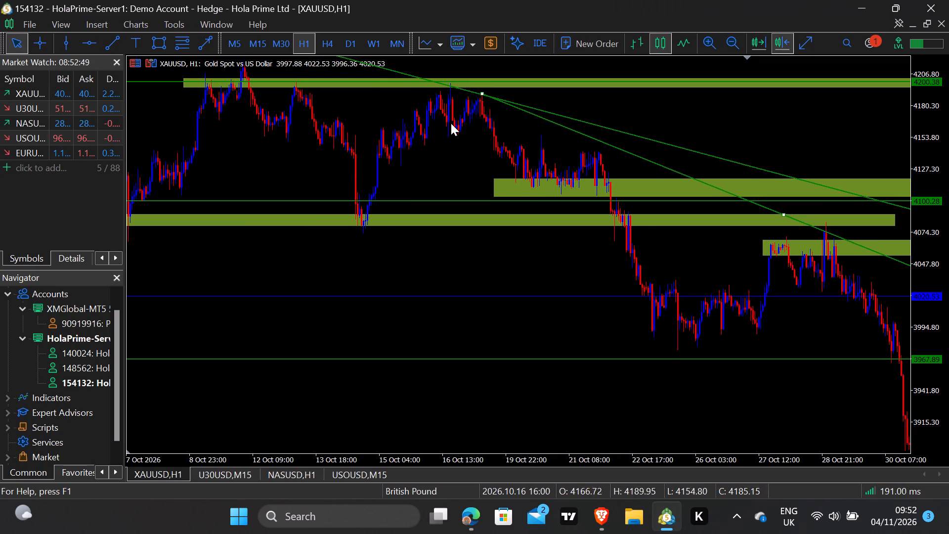
left_click_drag(510, 247, 357, 254)
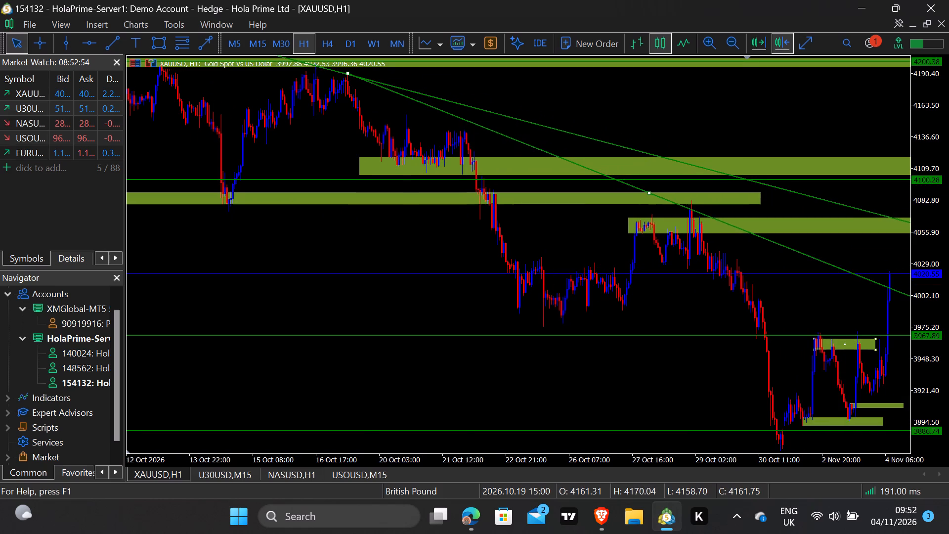
left_click_drag(357, 254, 357, 253)
left_click_drag(361, 251, 600, 265)
left_click_drag(350, 289, 428, 300)
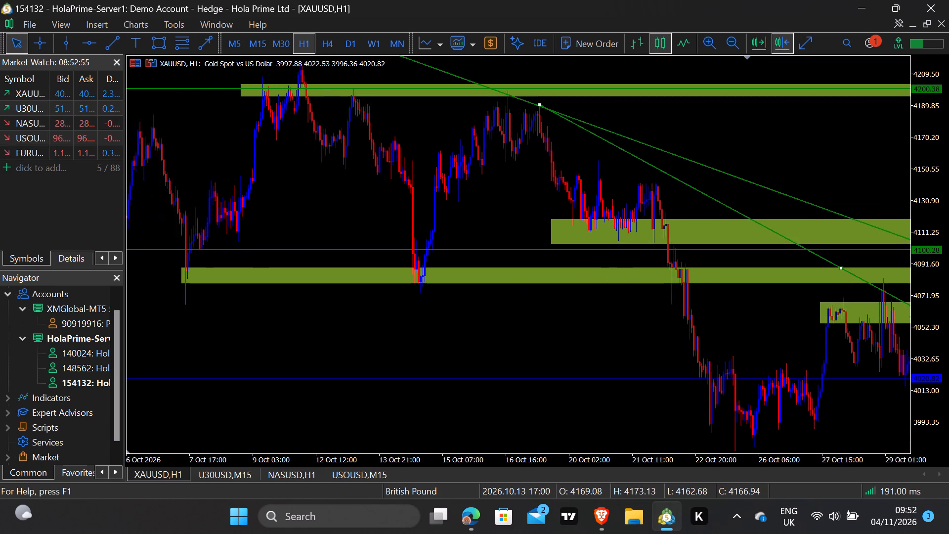
left_click_drag(428, 300, 267, 319)
left_click_drag(512, 300, 206, 281)
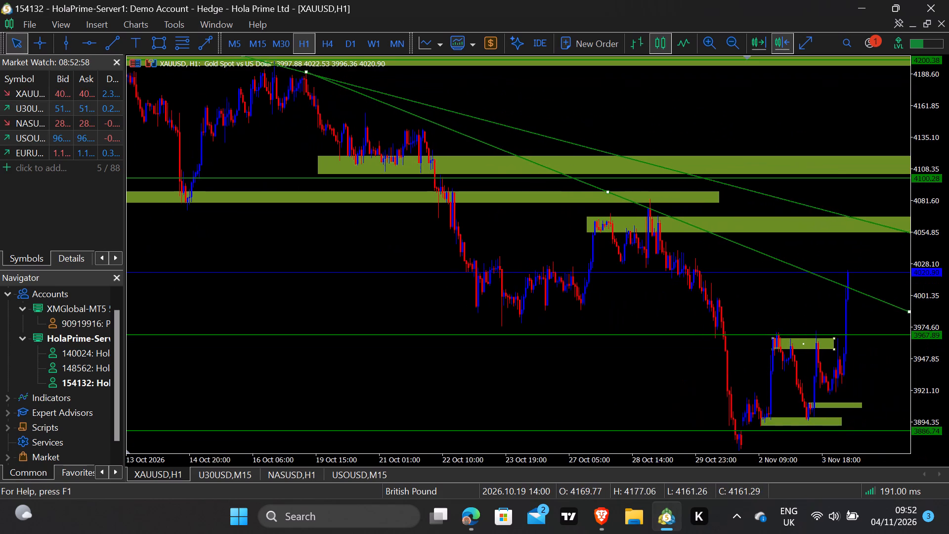
left_click_drag(206, 281, 196, 280)
left_click_drag(412, 272, 255, 260)
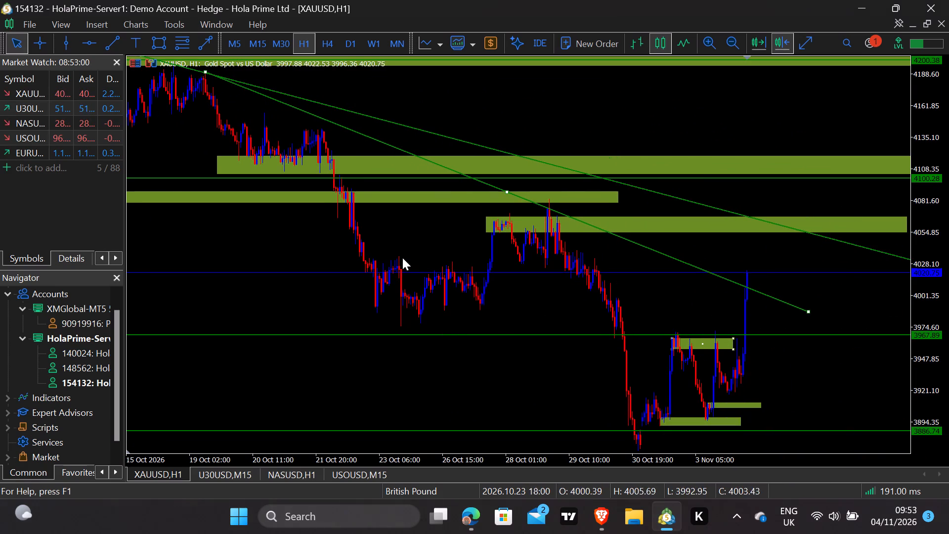
Re-anchor the new descending trendline to start at the 21 October high near 4142 and end at about 3995 beyond the latest candle.
left_click_drag(205, 71, 208, 71)
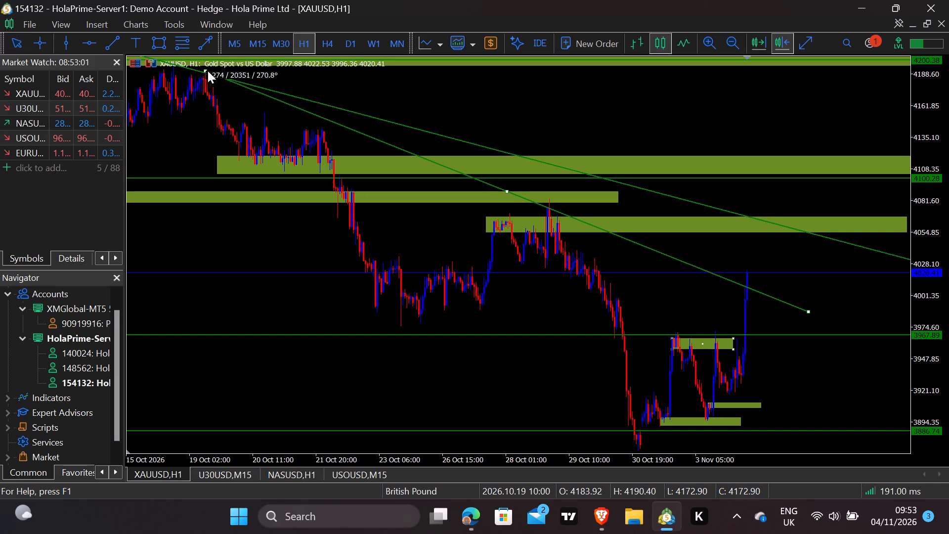
left_click_drag(208, 71, 209, 73)
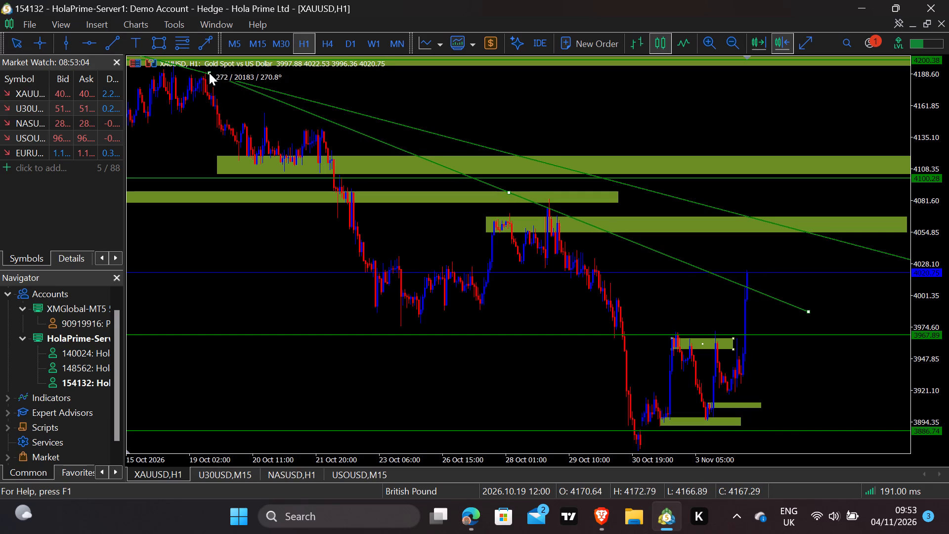
left_click_drag(209, 73, 236, 79)
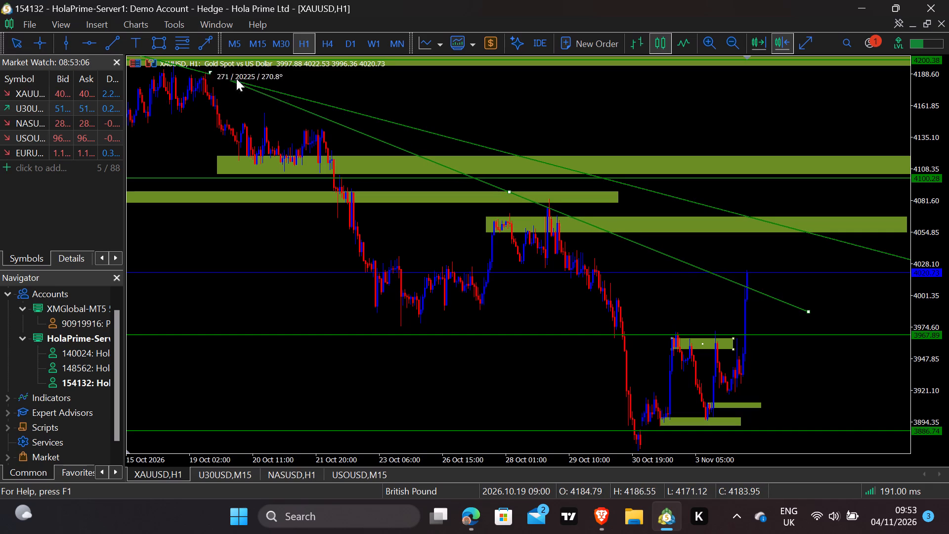
left_click_drag(236, 79, 322, 127)
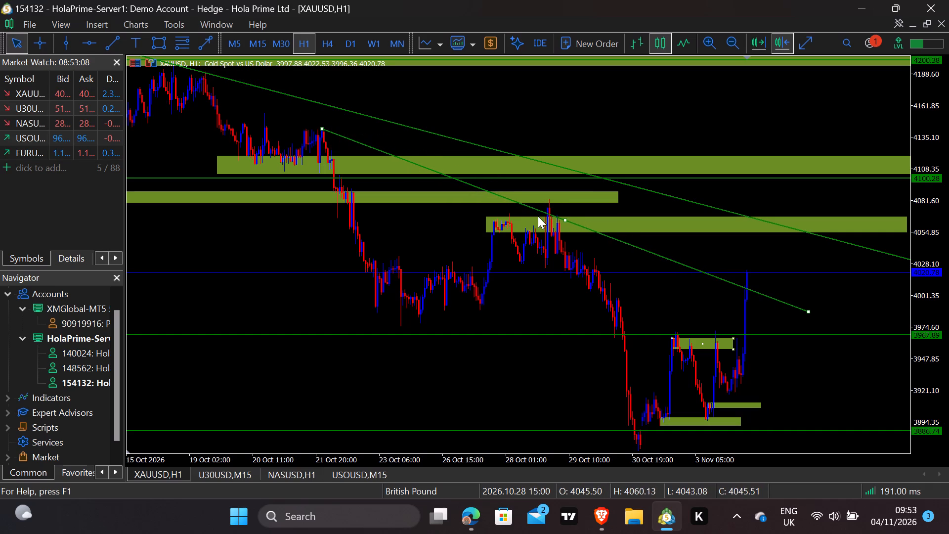
left_click_drag(806, 313, 820, 294)
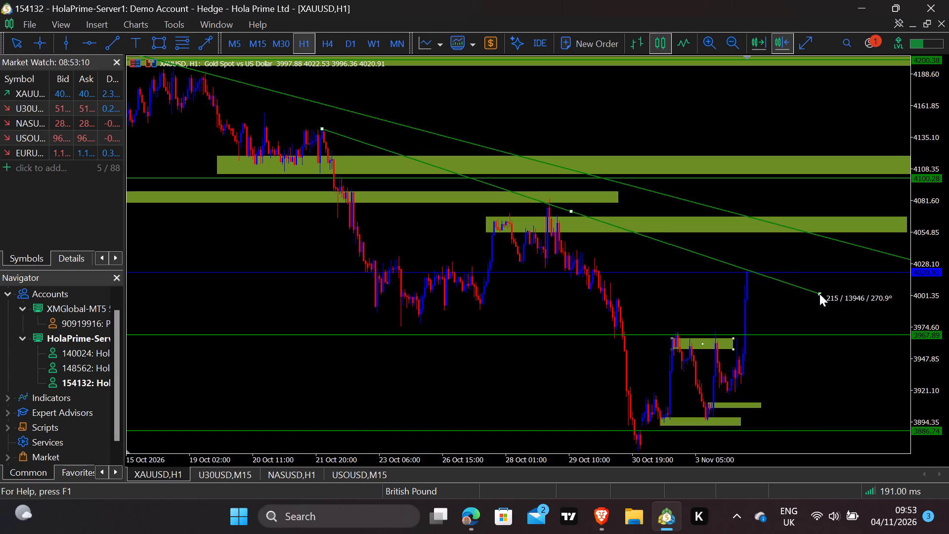
left_click_drag(820, 294, 830, 303)
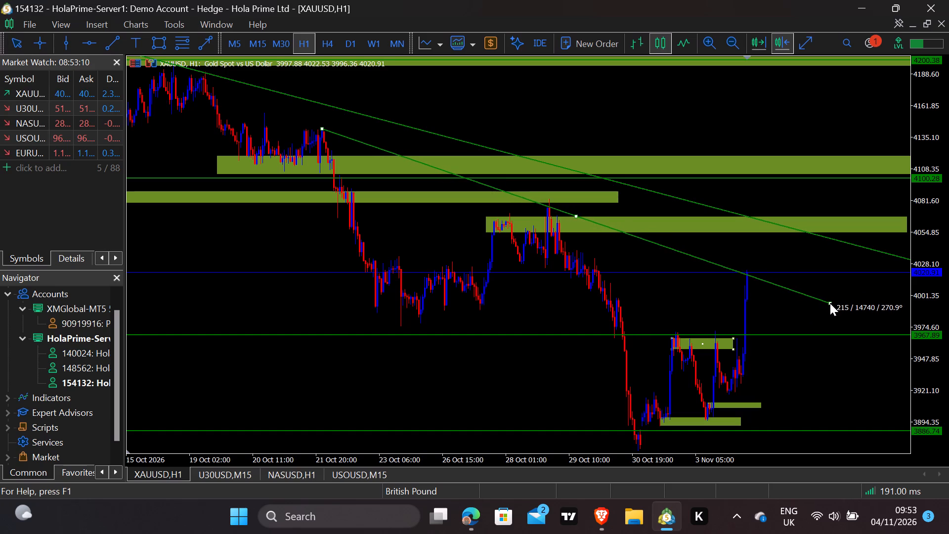
left_click_drag(830, 303, 831, 304)
double_click(831, 304)
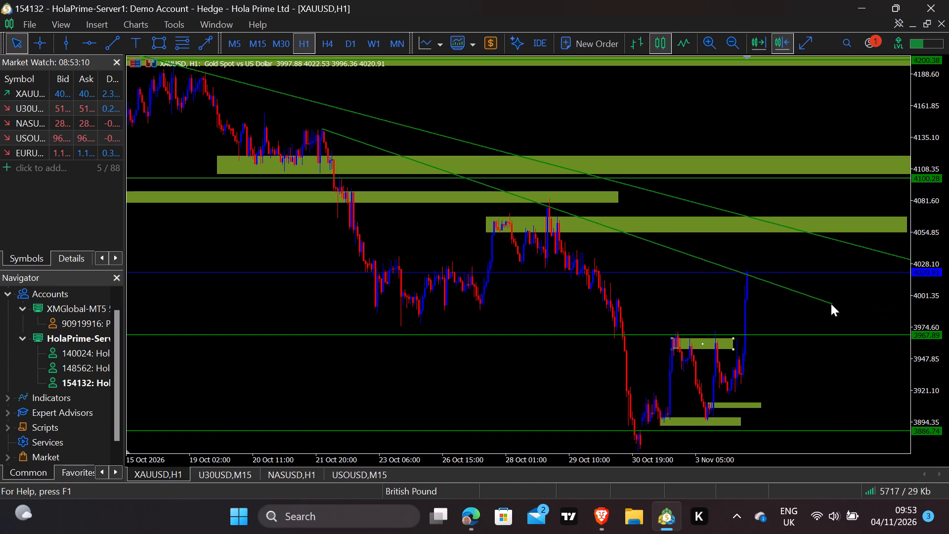
Examine the second descending trendline on the M30 chart against the late-October swing highs and the latest candles.
left_click(283, 42)
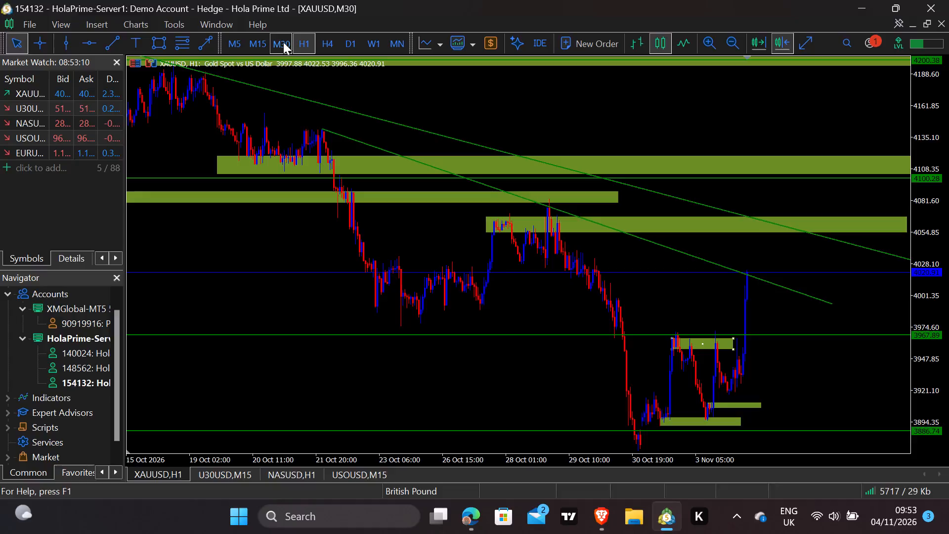
left_click_drag(405, 215, 380, 221)
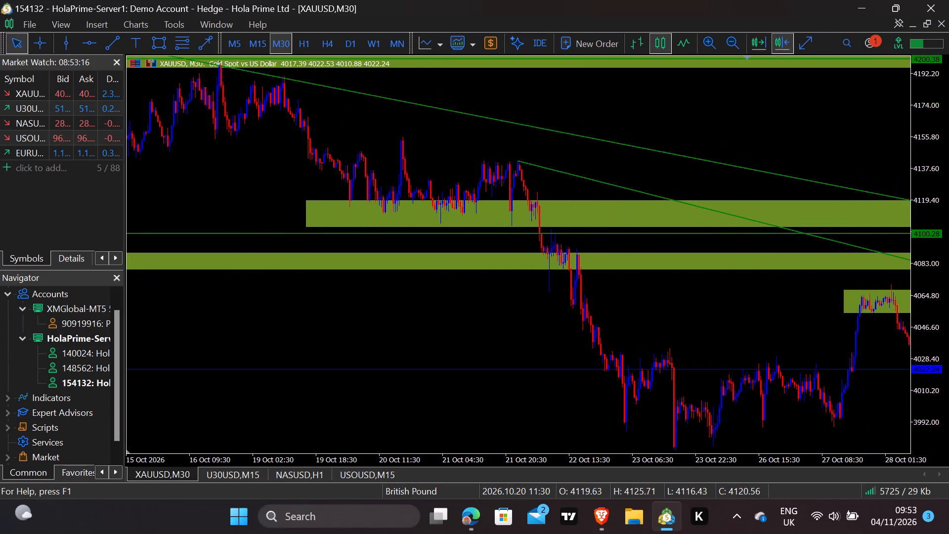
left_click_drag(380, 221, 377, 231)
left_click_drag(569, 229, 346, 222)
left_click_drag(535, 230, 398, 246)
left_click_drag(517, 239, 493, 240)
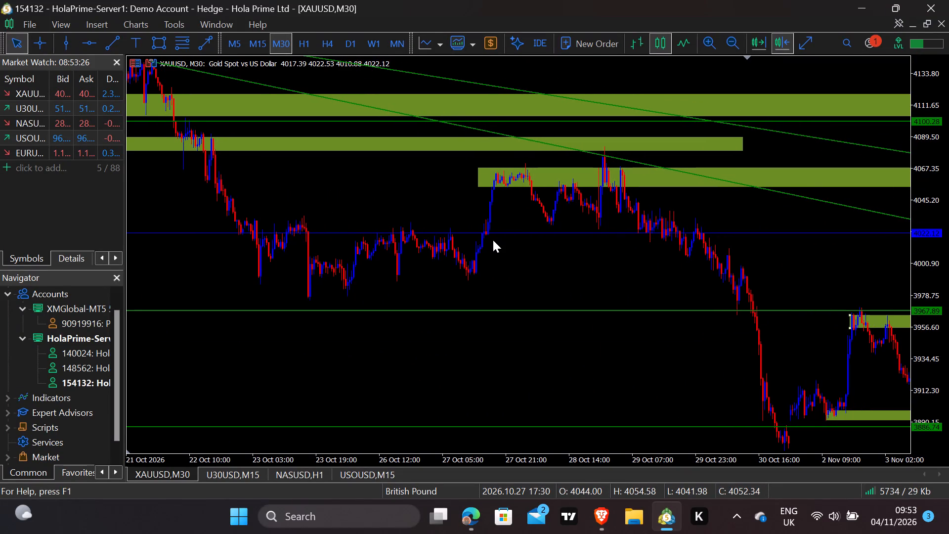
left_click_drag(635, 234, 637, 227)
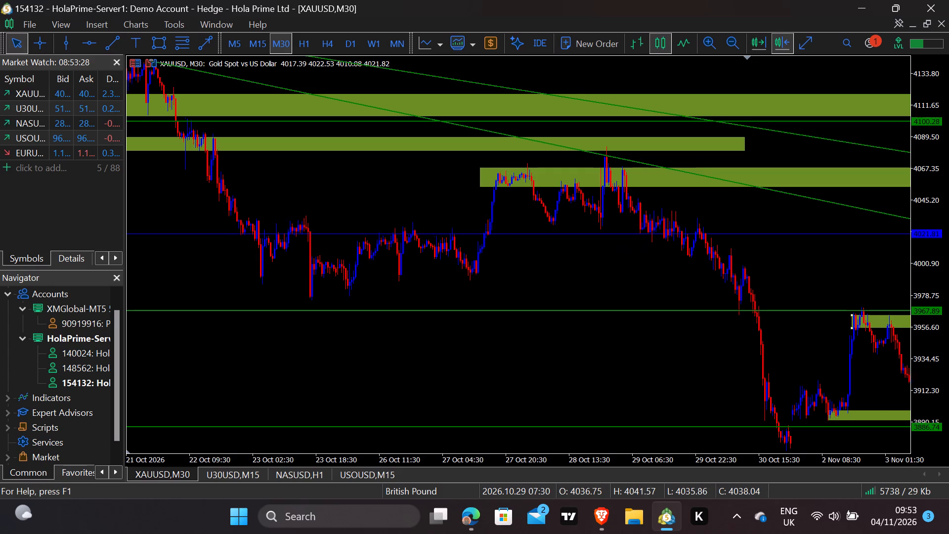
left_click_drag(637, 227, 450, 207)
left_click_drag(580, 211, 538, 208)
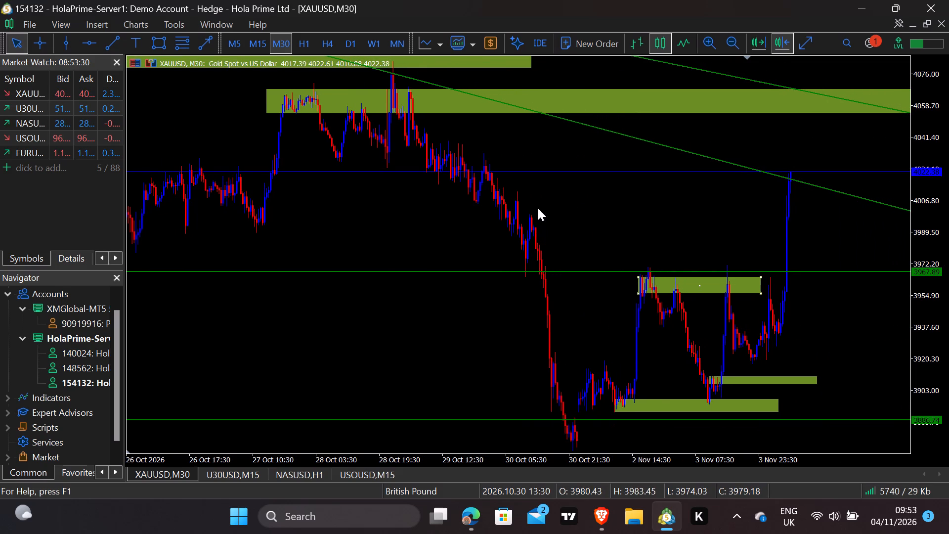
left_click_drag(417, 89, 444, 100)
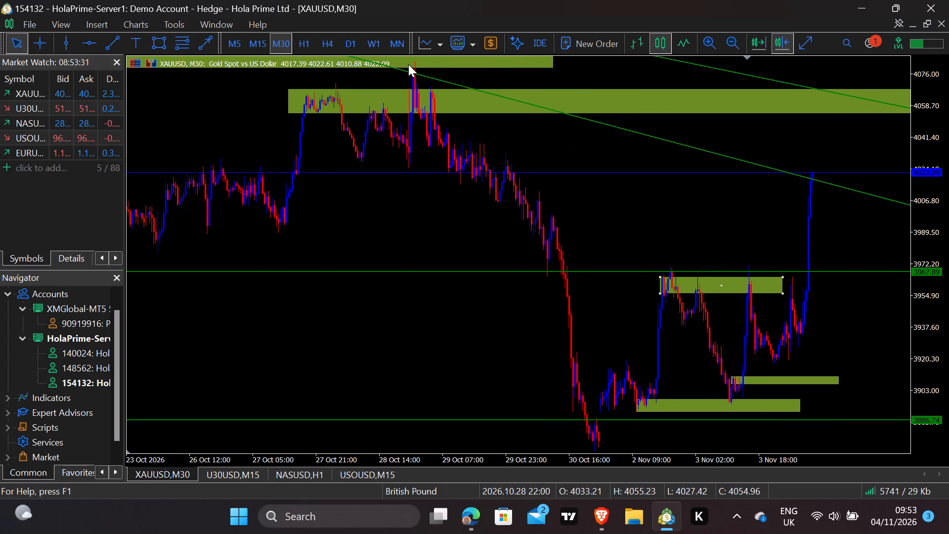
On H1, re-anchor the second descending trendline from the 19 October high near 4190 to about 3991 beyond the latest candle.
left_click(304, 44)
left_click_drag(231, 196, 452, 226)
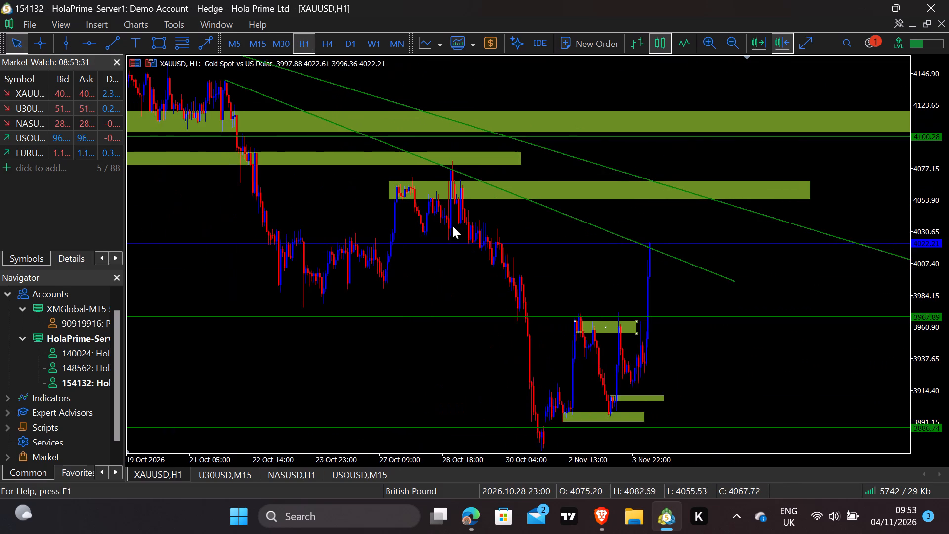
left_click_drag(547, 234, 596, 245)
left_click_drag(283, 125, 408, 158)
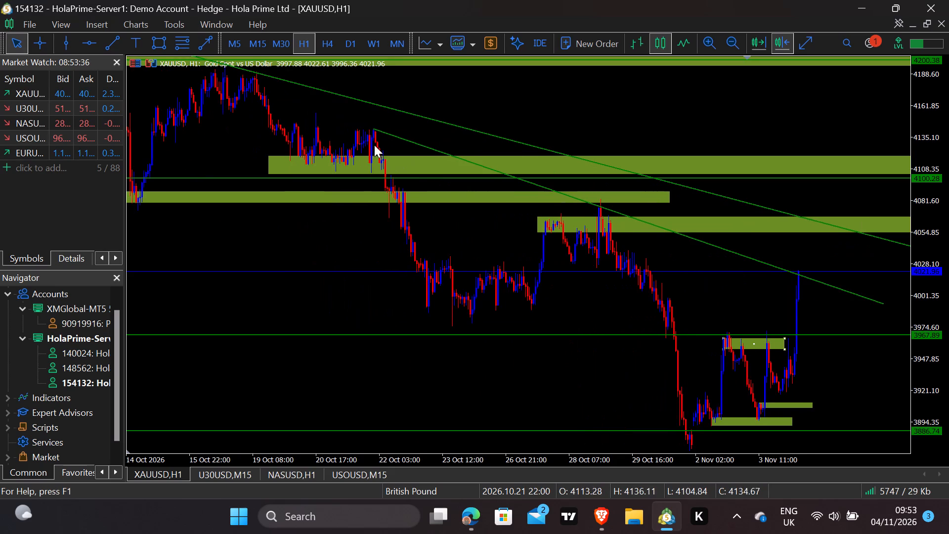
double_click(381, 134)
left_click_drag(357, 136, 468, 152)
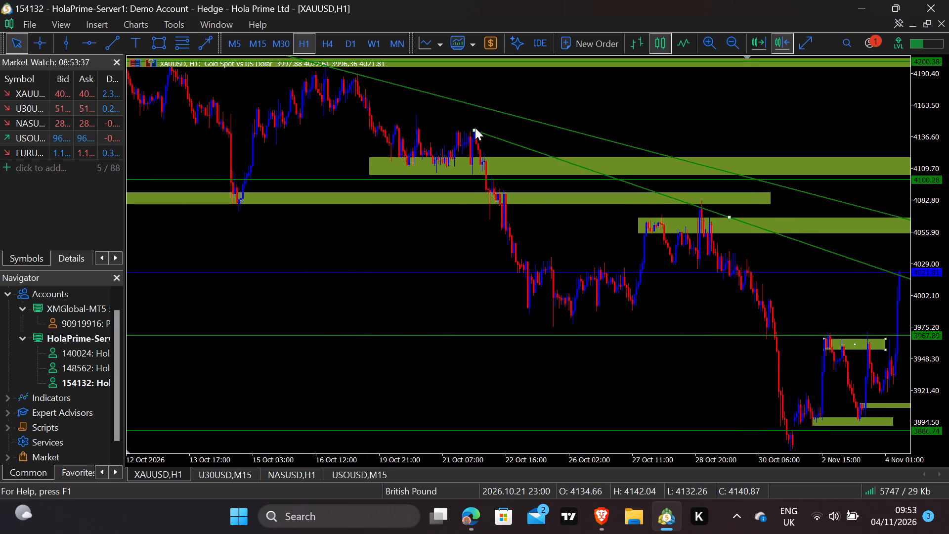
left_click_drag(475, 129, 357, 73)
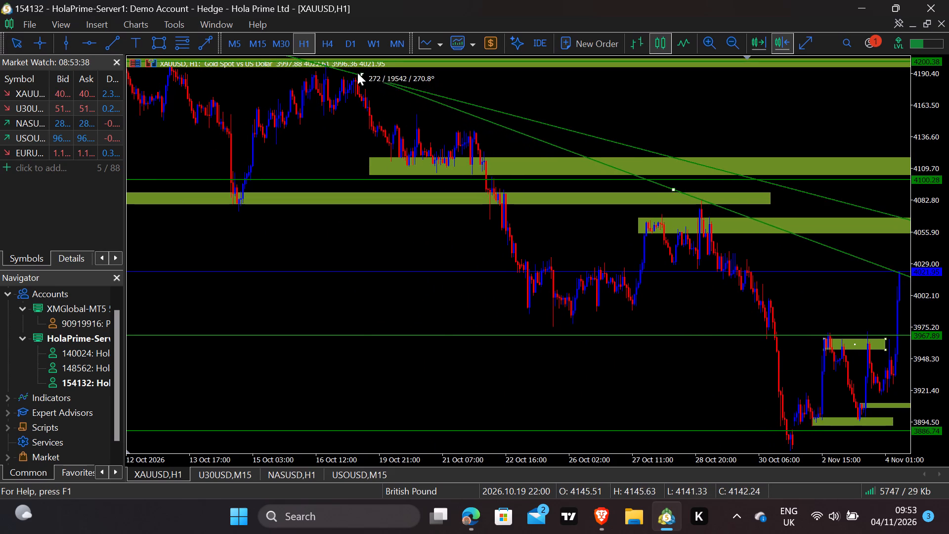
left_click_drag(357, 73, 360, 76)
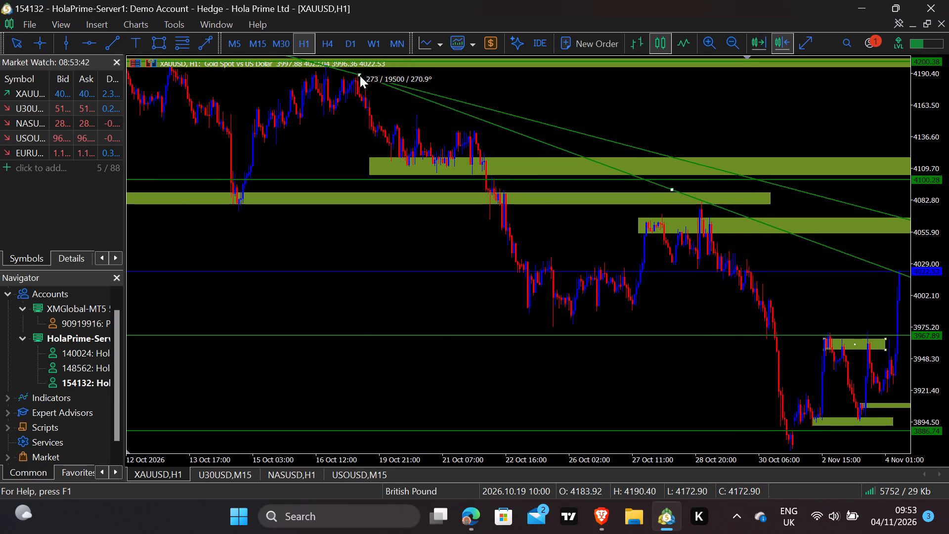
left_click_drag(360, 76, 357, 73)
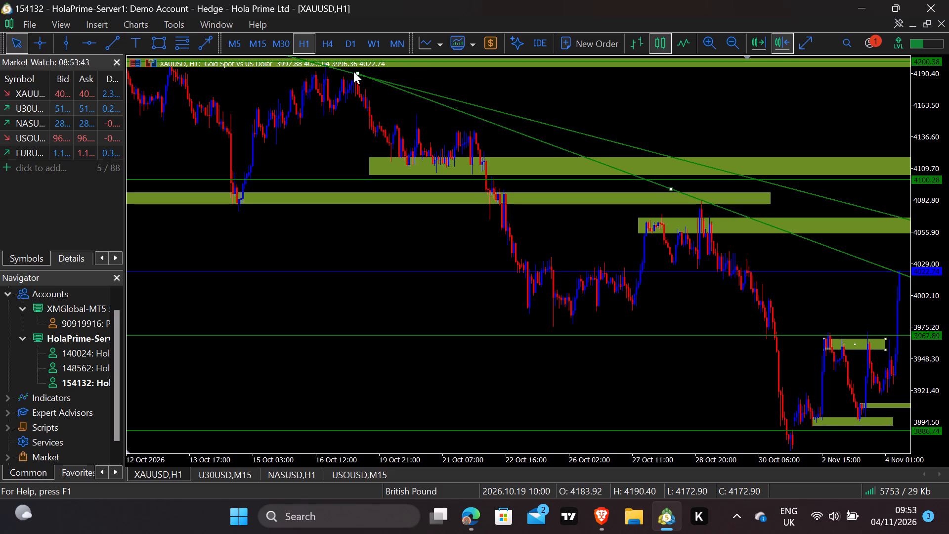
left_click_drag(561, 248, 222, 270)
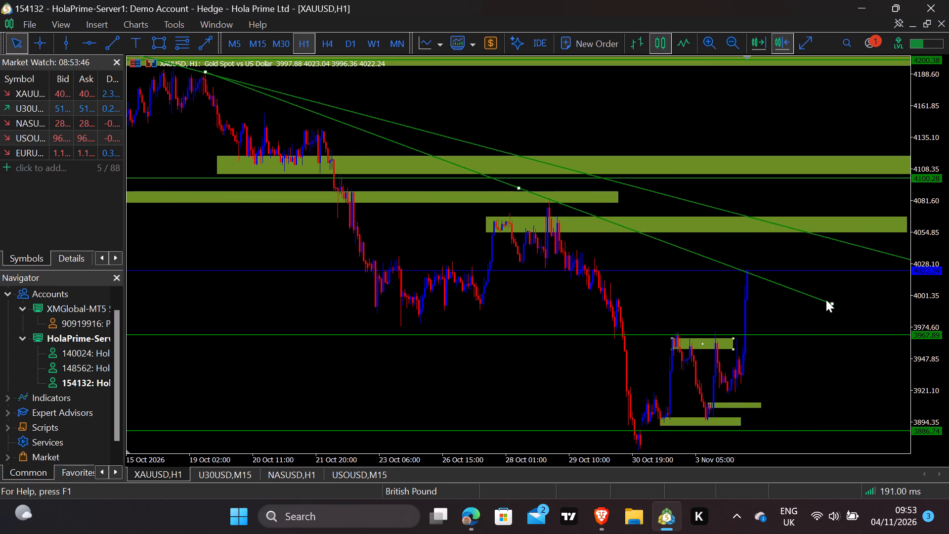
left_click_drag(832, 303, 839, 308)
On M30, fine-tune the second descending trendline's start point at the 19 October high near 4190.
left_click(284, 46)
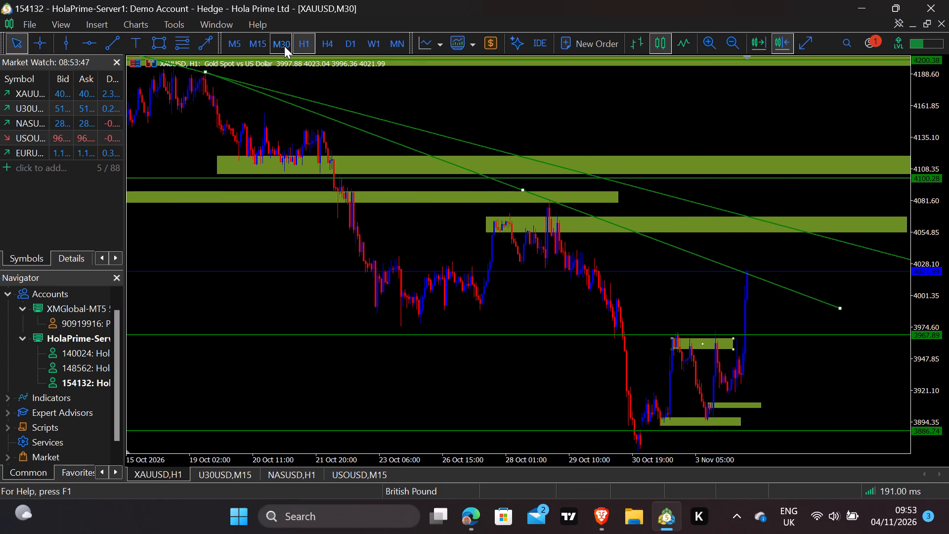
left_click_drag(459, 276, 342, 283)
left_click_drag(610, 281, 705, 296)
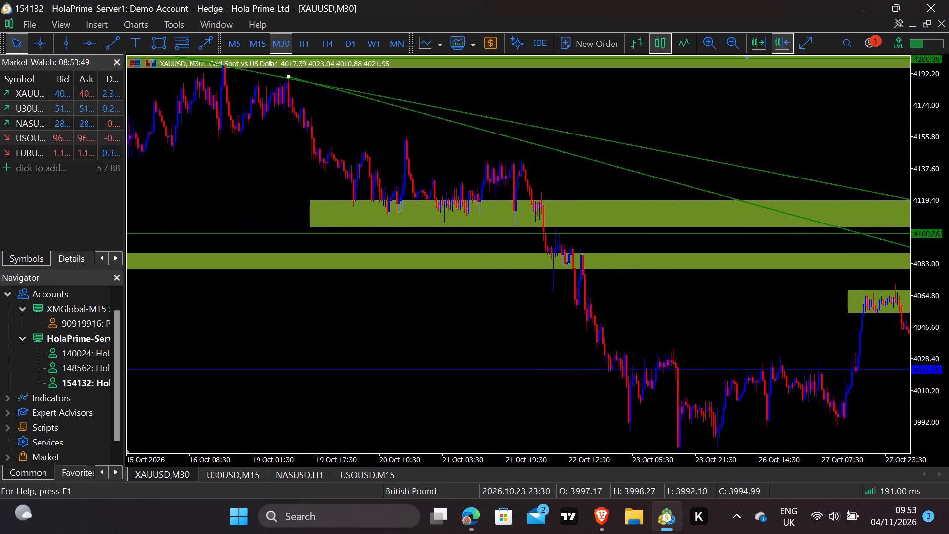
left_click_drag(705, 296, 704, 297)
left_click_drag(608, 268, 583, 267)
left_click(265, 75)
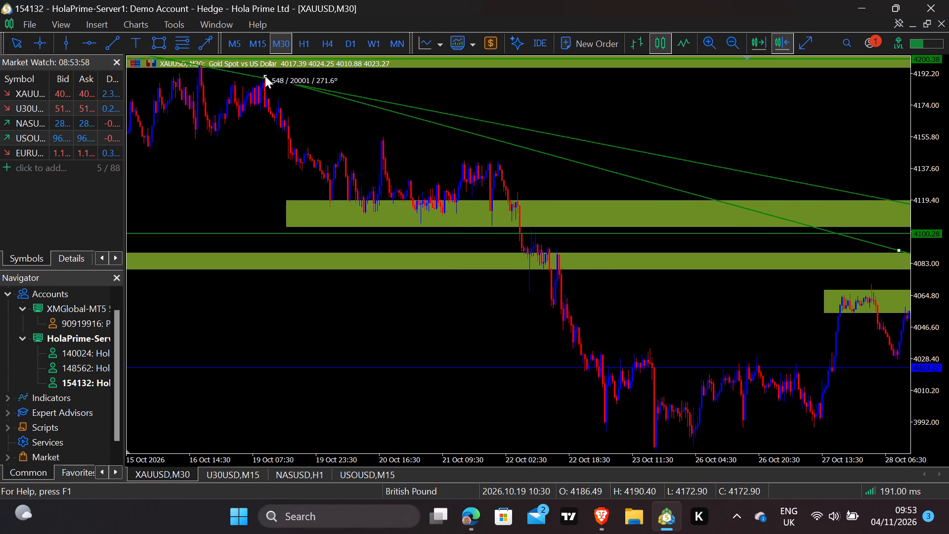
Examine the adjusted trendline on M30 and M15 where it passes the 28 October high and the latest candles.
left_click_drag(529, 309, 264, 307)
left_click_drag(583, 326, 209, 309)
left_click_drag(502, 336, 469, 323)
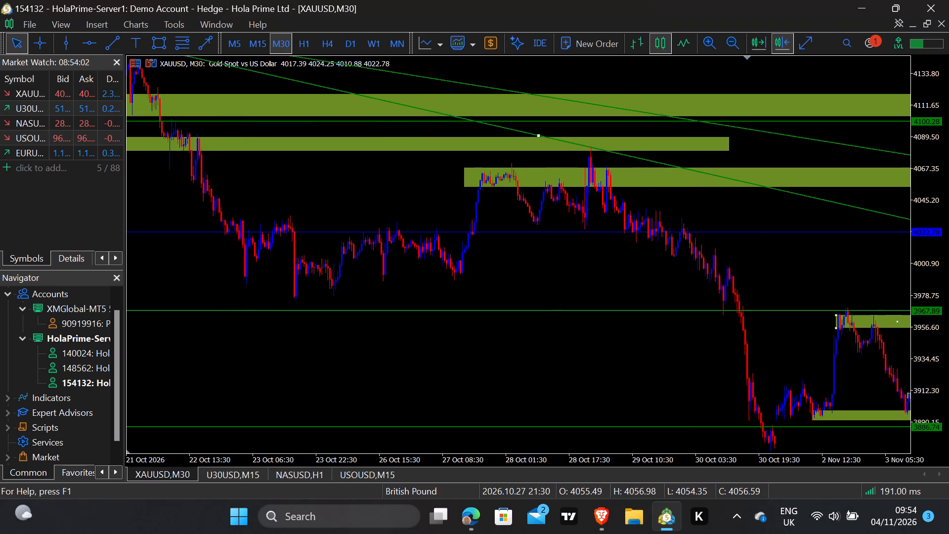
left_click_drag(469, 323, 271, 293)
left_click_drag(504, 325, 244, 283)
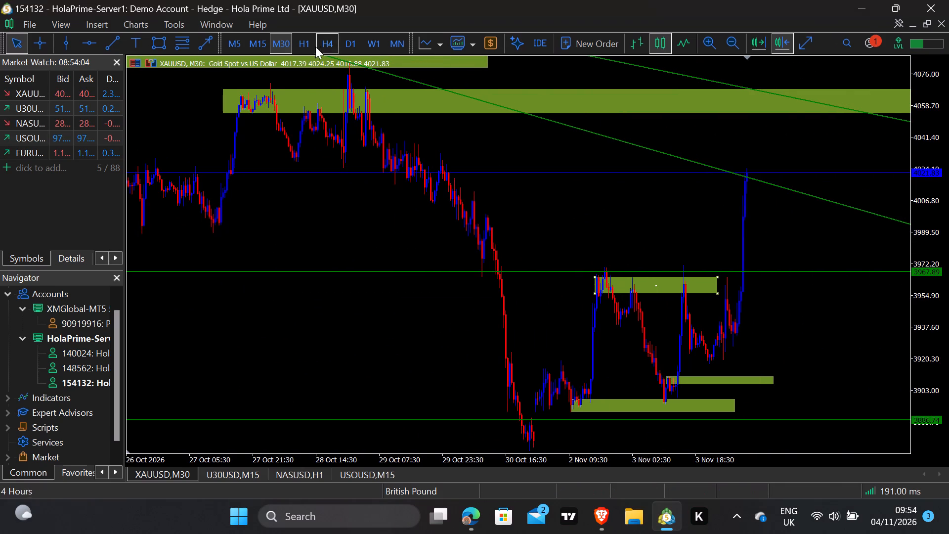
left_click(254, 43)
left_click_drag(860, 255, 405, 316)
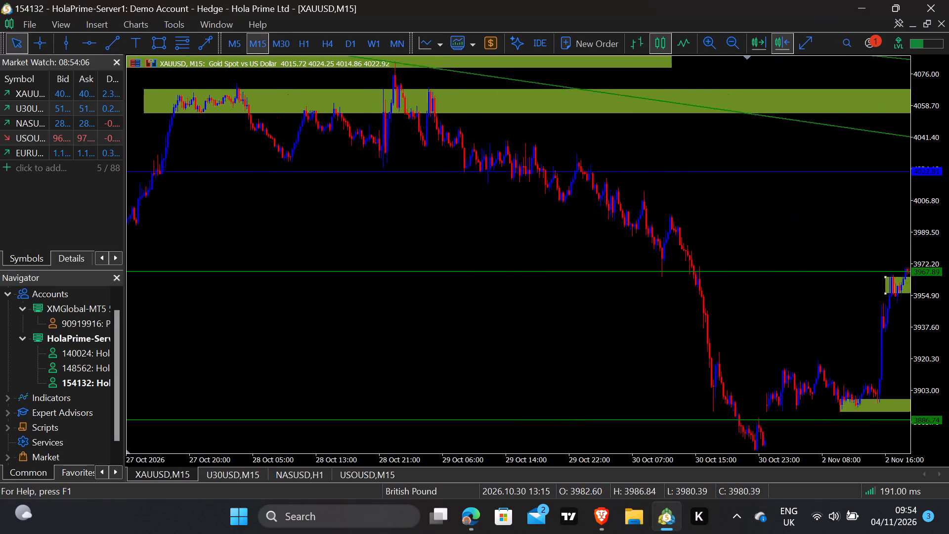
left_click_drag(405, 316, 290, 370)
left_click_drag(823, 300, 281, 323)
left_click_drag(495, 142, 307, 69)
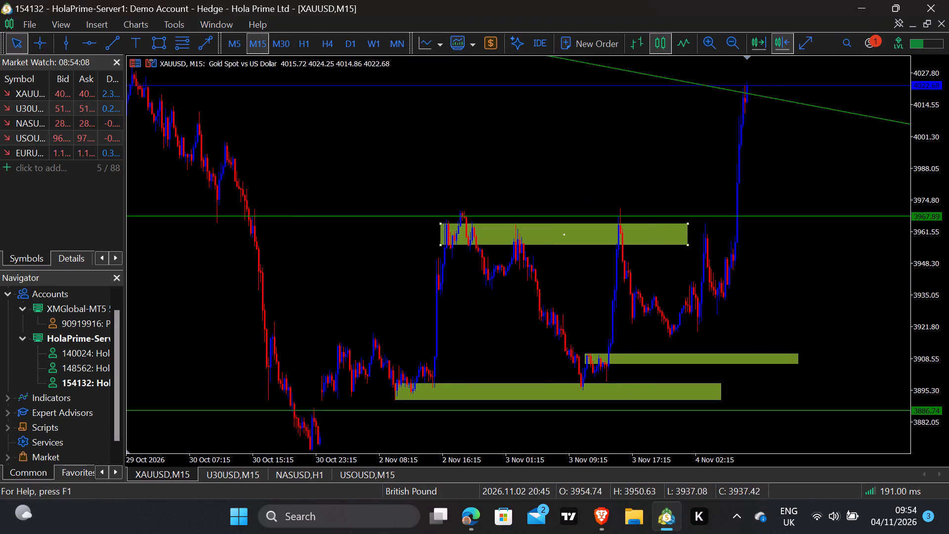
left_click_drag(307, 69, 307, 66)
On H1, extend the second descending trendline's end point down to about 3983 and deselect the line.
left_click(303, 50)
left_click_drag(382, 211, 433, 221)
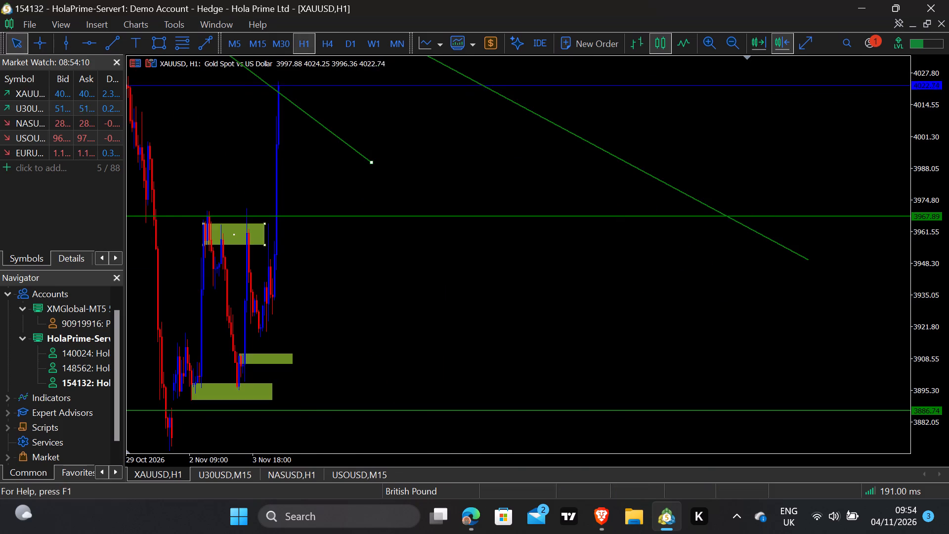
left_click_drag(433, 221, 831, 266)
left_click_drag(690, 351, 785, 355)
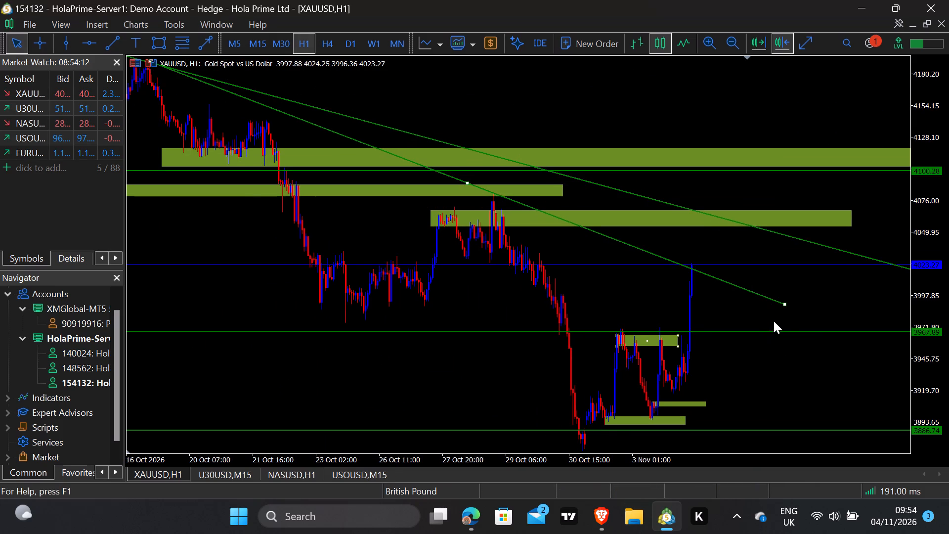
left_click_drag(785, 304, 798, 310)
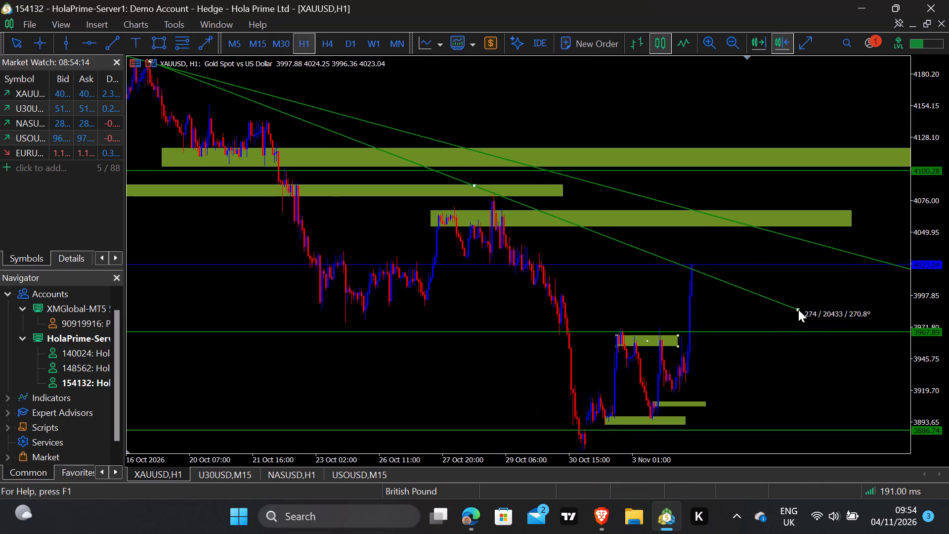
left_click_drag(798, 310, 800, 313)
double_click(800, 313)
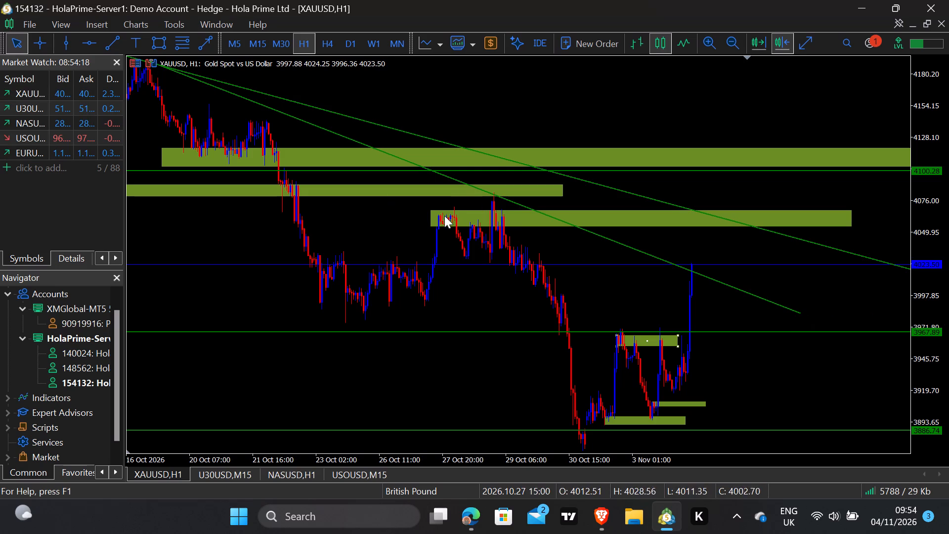
Switch the gold chart to M30 and turn chart auto-scroll back on.
left_click(272, 41)
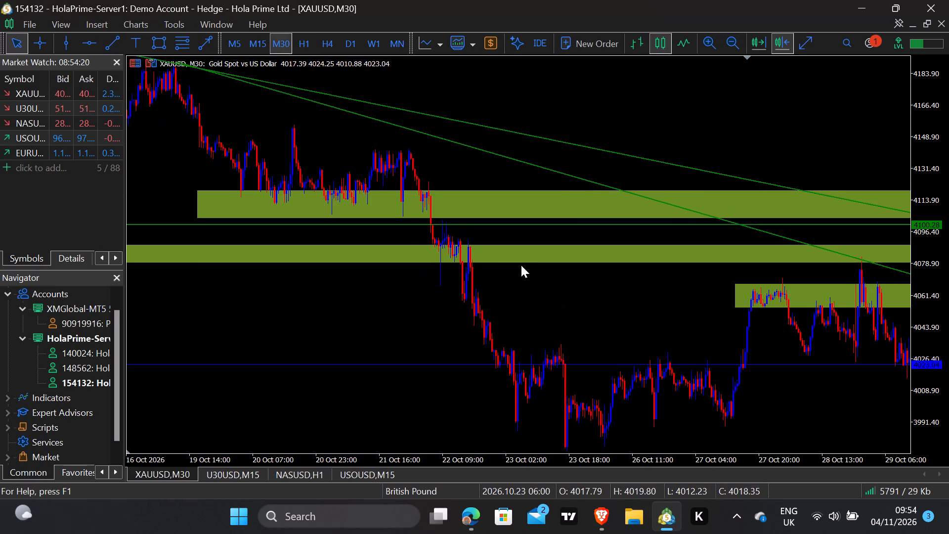
left_click_drag(521, 267, 350, 279)
left_click(761, 42)
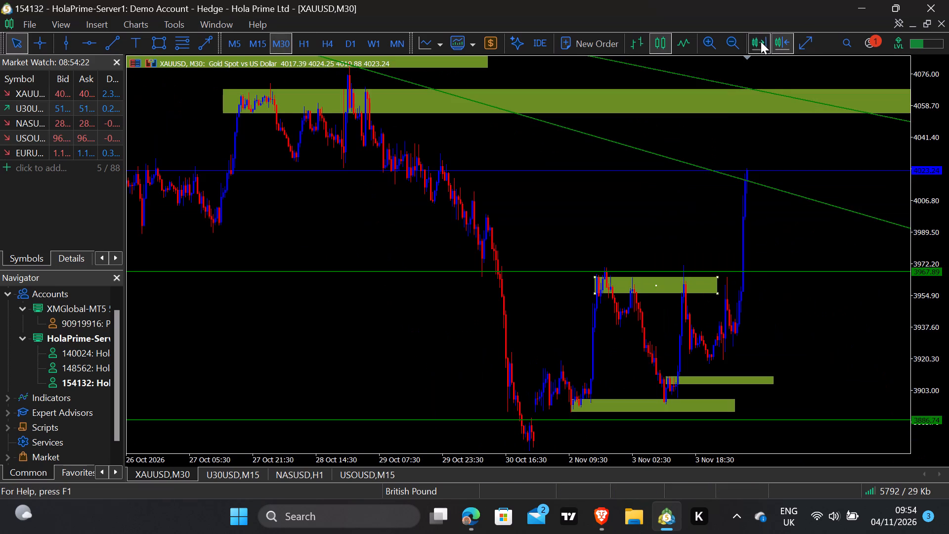
Delete the horizontal line at 3967.89 running above the early-November zone.
left_click_drag(766, 264, 611, 261)
left_click_drag(929, 231, 930, 247)
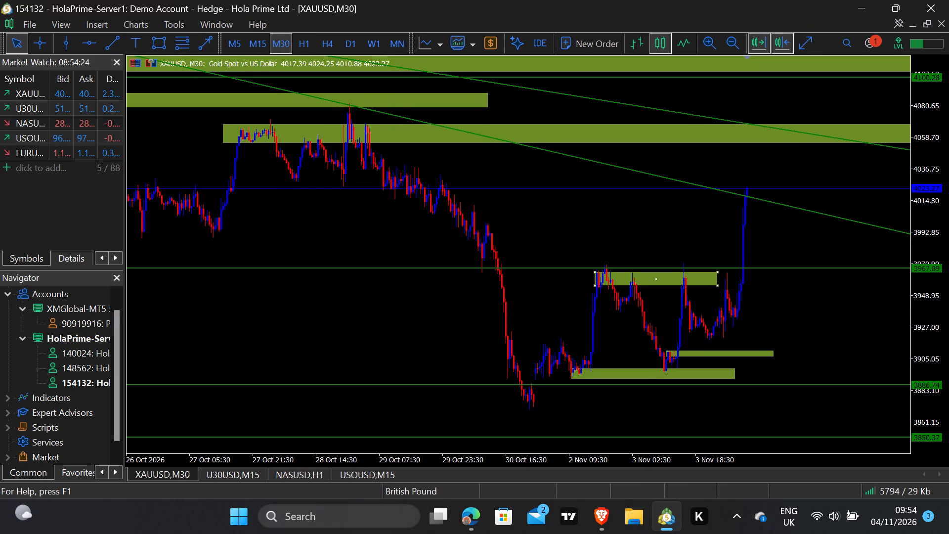
double_click(755, 268)
right_click(755, 268)
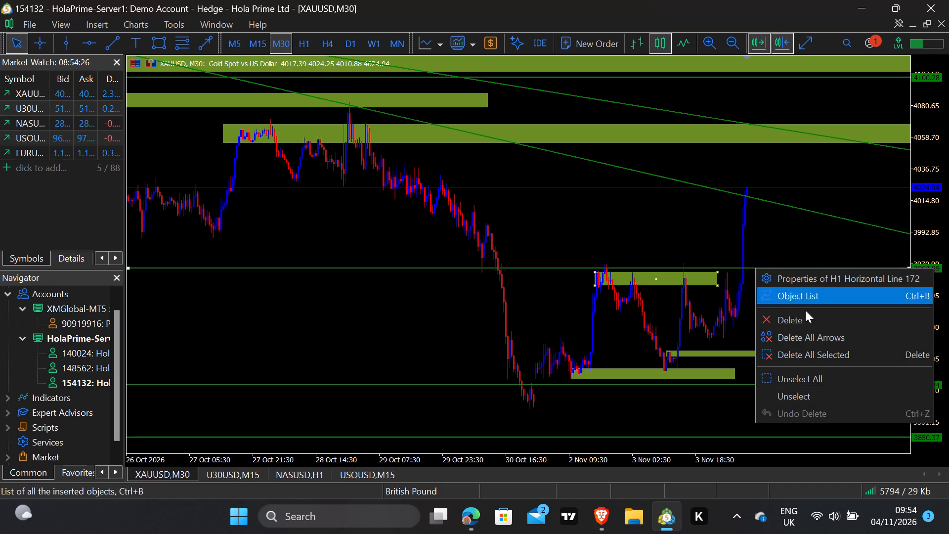
left_click(808, 328)
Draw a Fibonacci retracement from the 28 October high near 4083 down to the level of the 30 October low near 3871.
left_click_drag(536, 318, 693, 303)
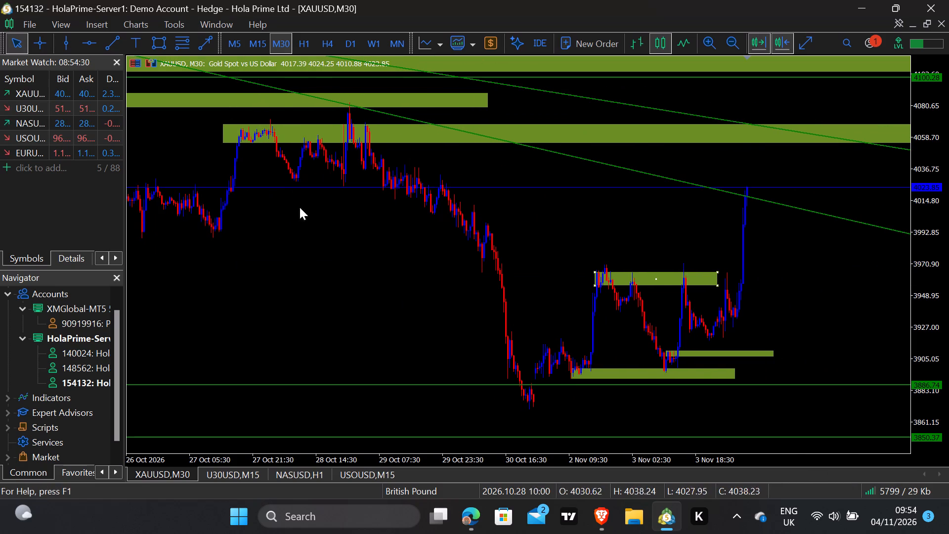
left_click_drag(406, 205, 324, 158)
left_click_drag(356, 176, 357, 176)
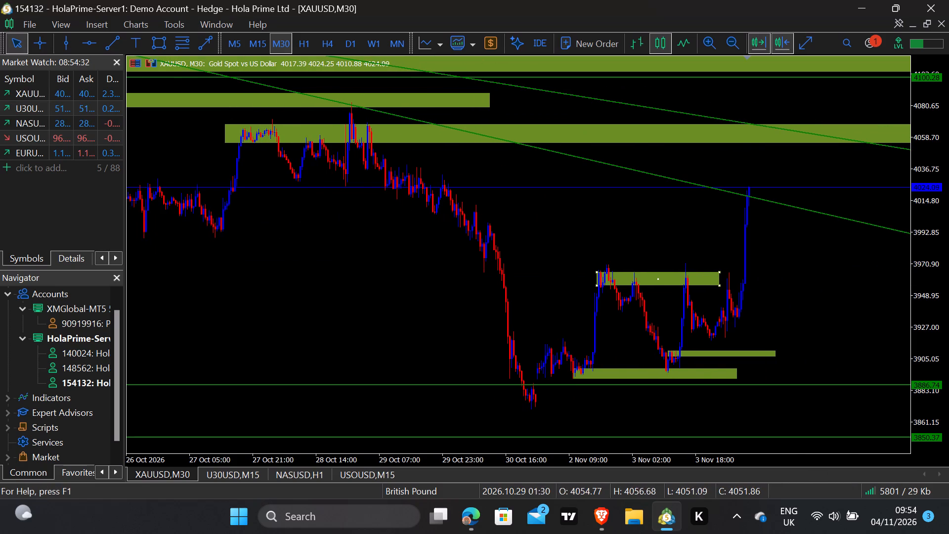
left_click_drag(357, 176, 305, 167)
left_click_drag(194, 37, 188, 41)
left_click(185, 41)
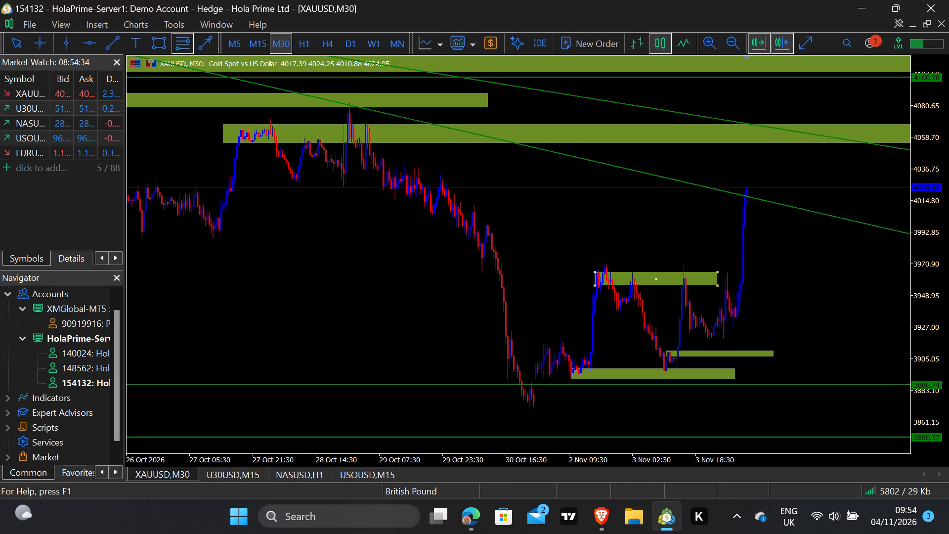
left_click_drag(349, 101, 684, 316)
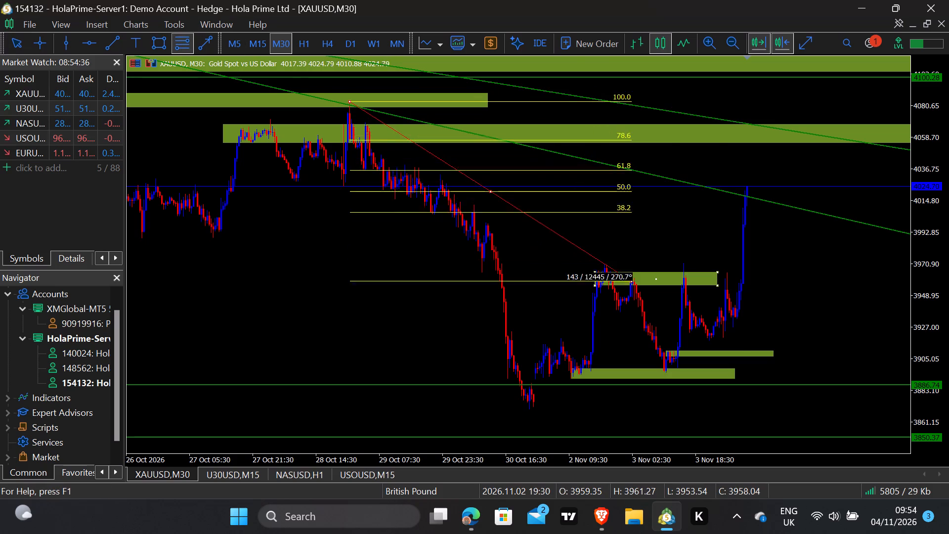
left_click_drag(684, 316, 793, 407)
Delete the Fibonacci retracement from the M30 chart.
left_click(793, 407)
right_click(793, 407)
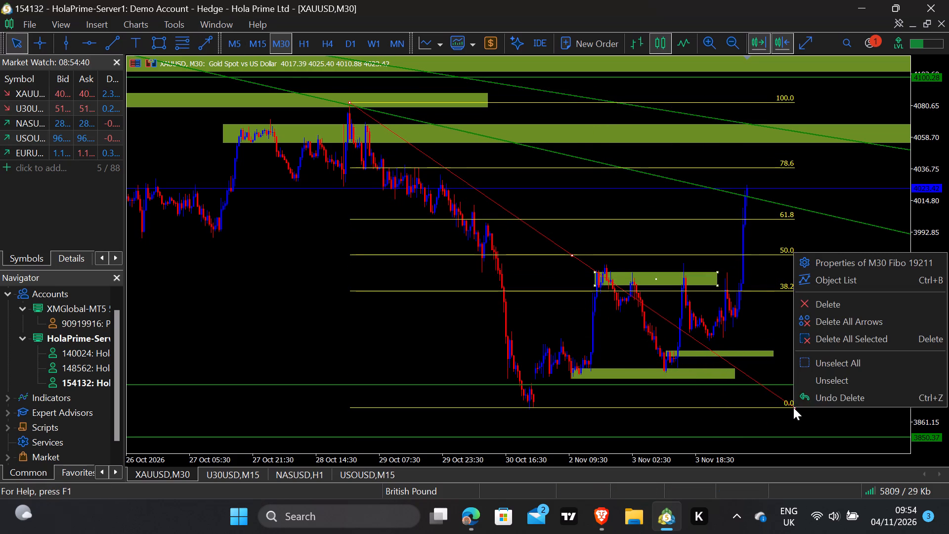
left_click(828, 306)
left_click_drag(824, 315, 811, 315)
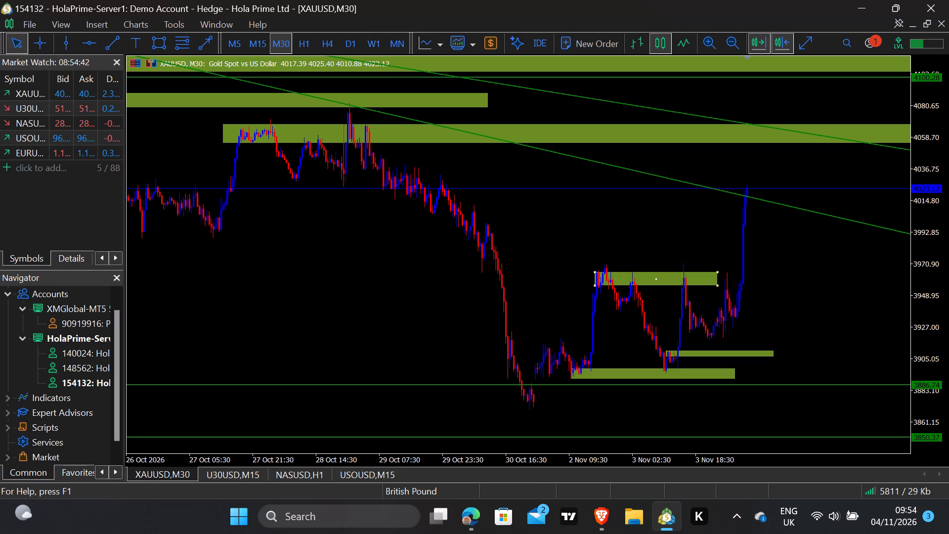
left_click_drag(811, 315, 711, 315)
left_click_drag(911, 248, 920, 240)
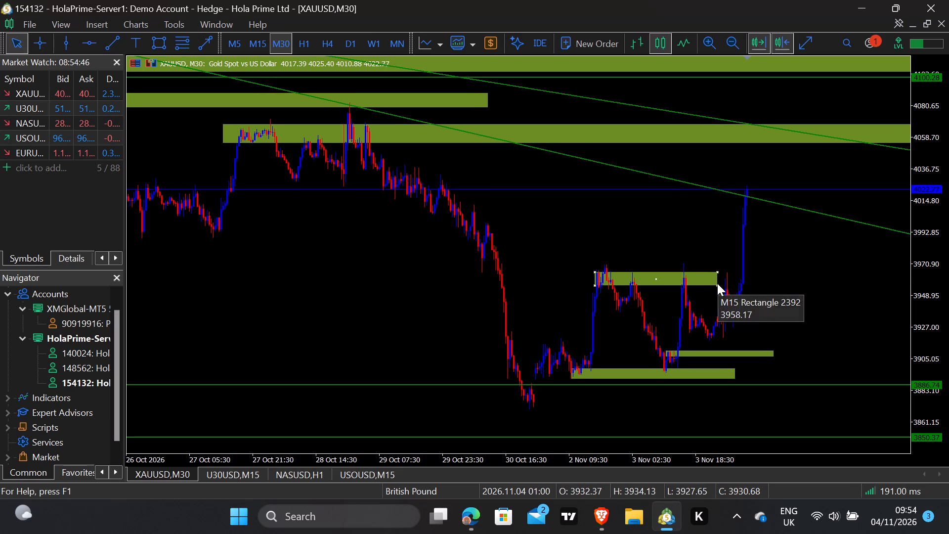
Extend the early-November zone rectangle past the latest candle, with its lower edge at about 3955.
left_click_drag(718, 284, 719, 284)
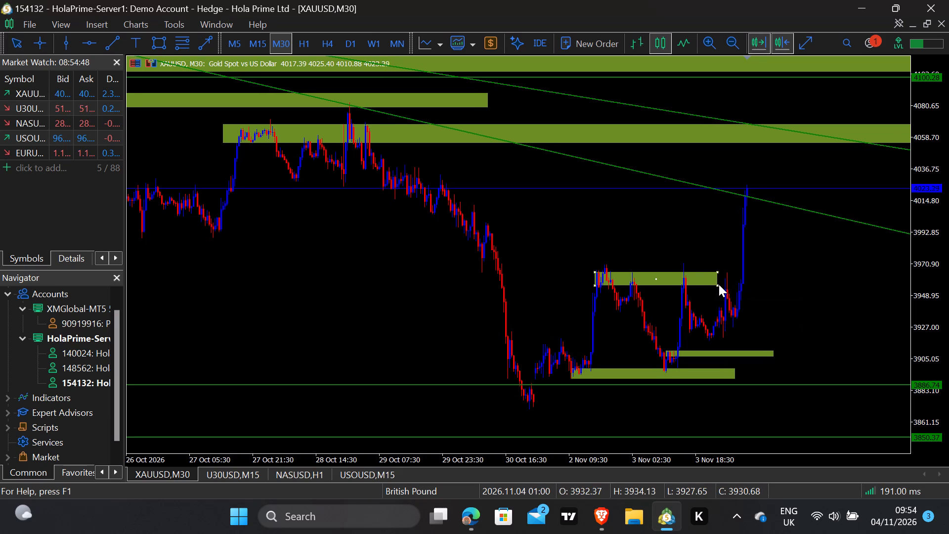
left_click_drag(719, 284, 777, 280)
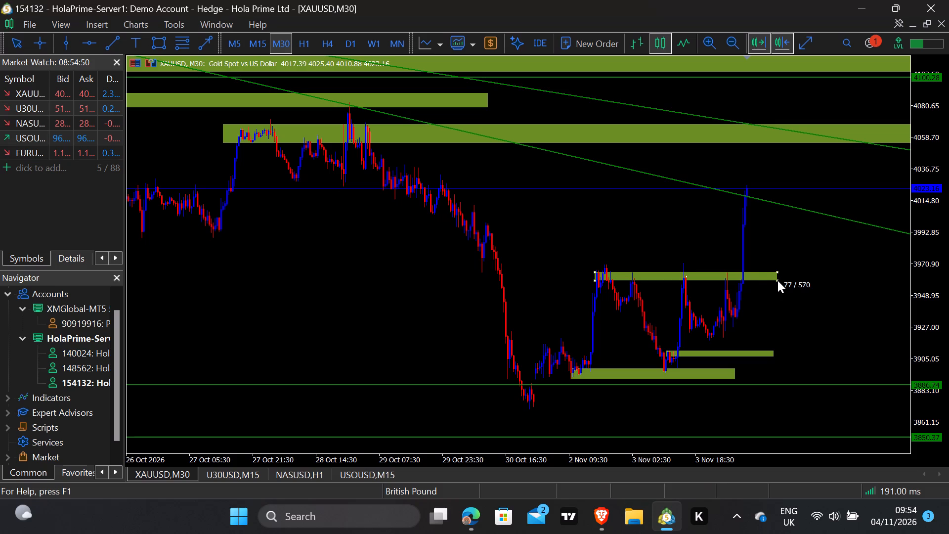
left_click_drag(777, 280, 796, 283)
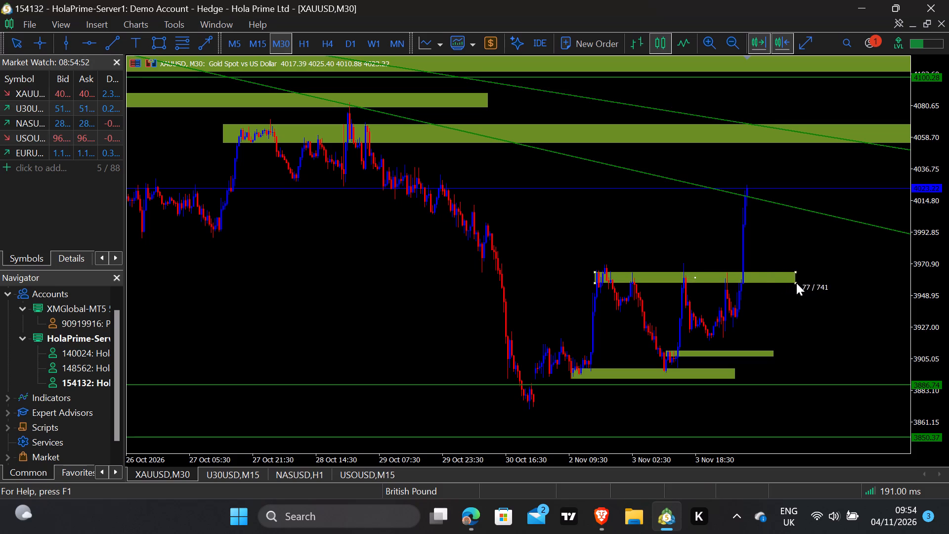
left_click_drag(796, 283, 820, 287)
triple_click(820, 287)
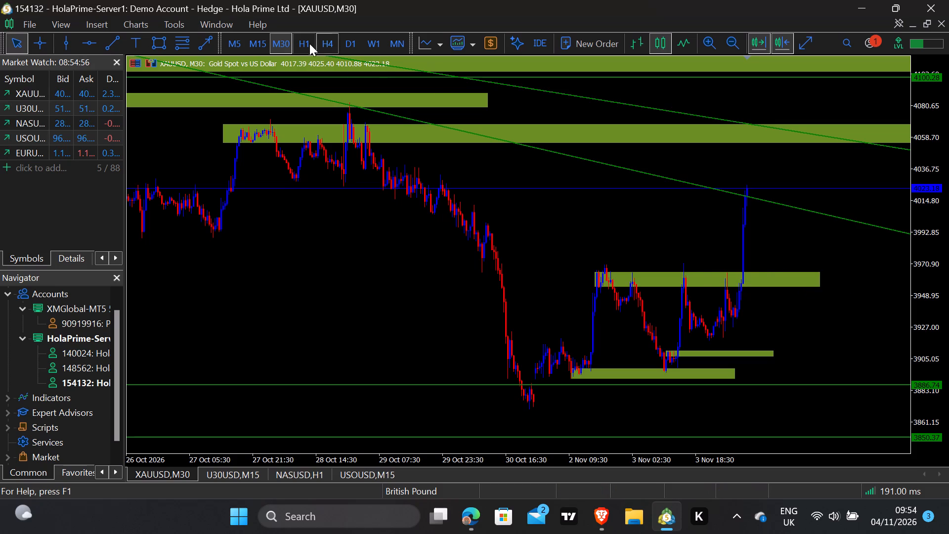
On the H4 gold chart, move the 4100.28 horizontal line down to 4082.34.
left_click(308, 43)
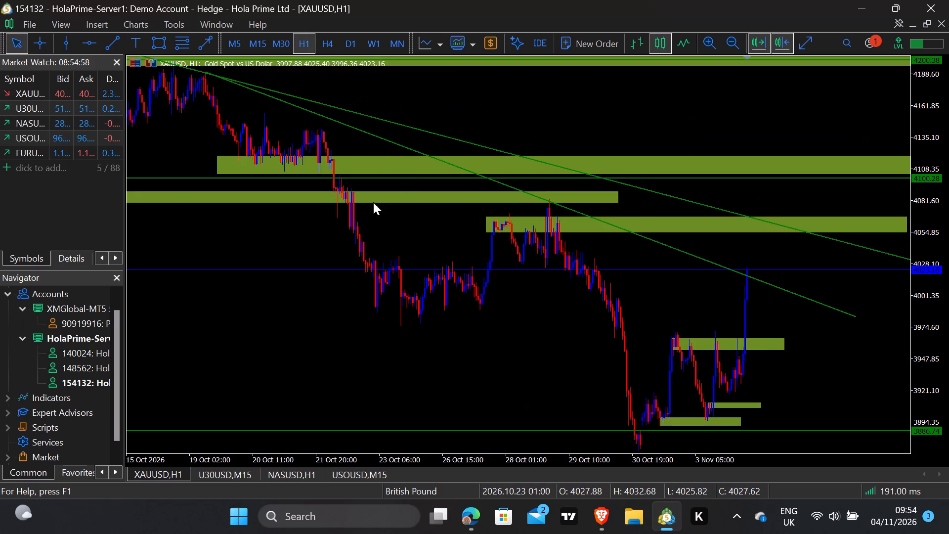
left_click_drag(356, 214, 528, 194)
left_click(326, 43)
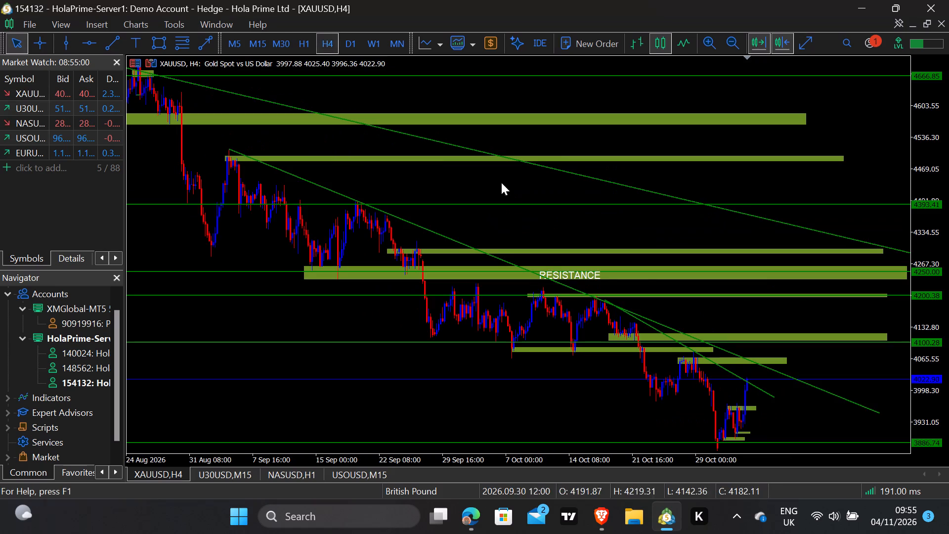
left_click_drag(534, 356, 568, 355)
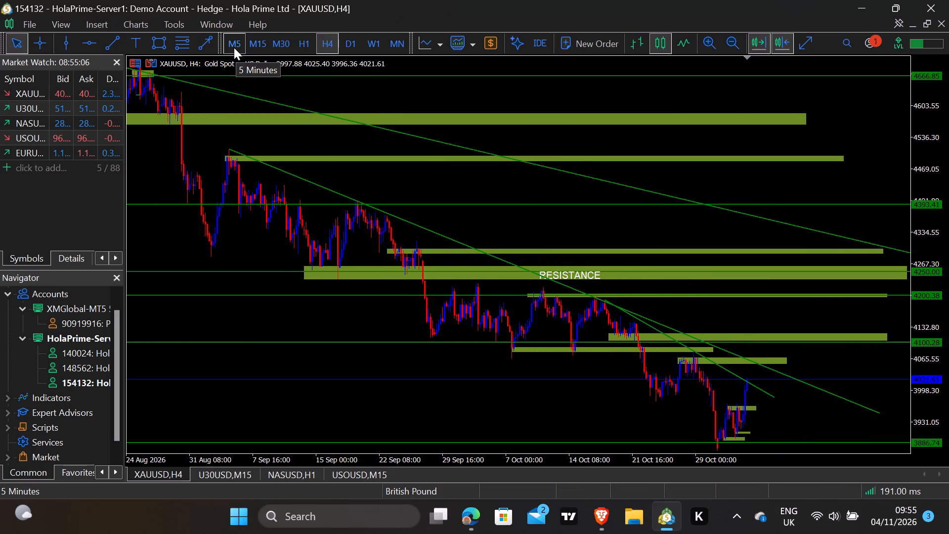
double_click(393, 342)
left_click_drag(393, 342, 398, 346)
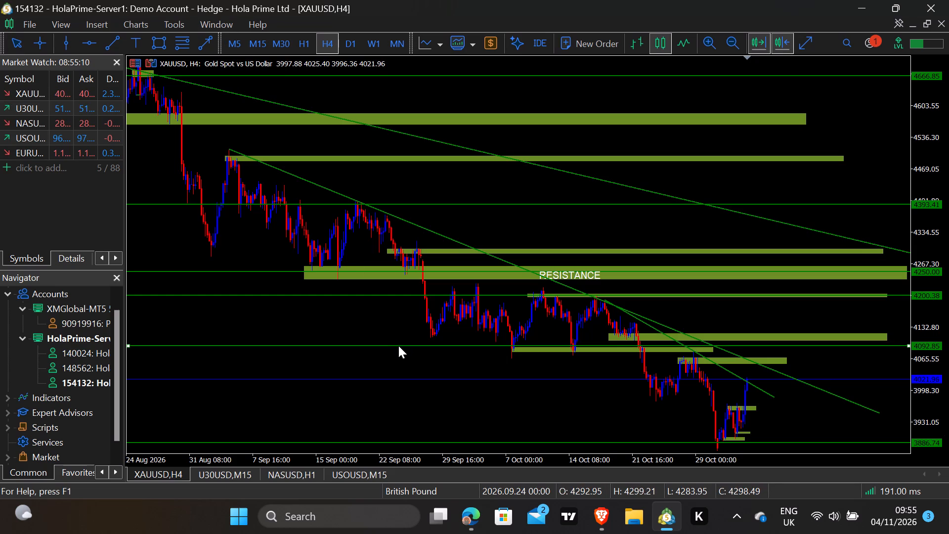
left_click_drag(398, 346, 395, 351)
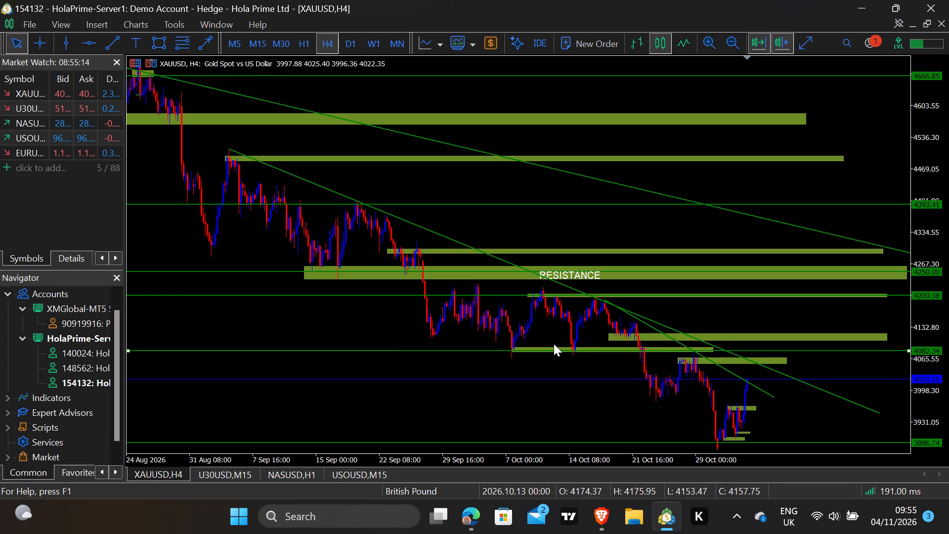
Delete the thin rectangle zone that the moved horizontal line runs through on the H4 chart.
double_click(554, 344)
right_click(554, 344)
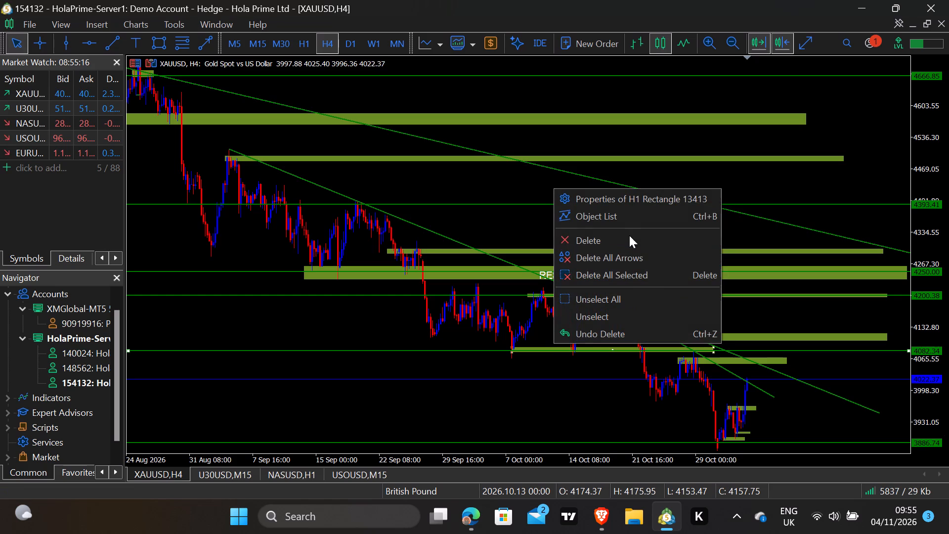
left_click(629, 235)
On the H1 chart, turn off auto-scroll and lower the 4082.34 horizontal line to 4080.26, checking it against the mid-October lows.
left_click(303, 48)
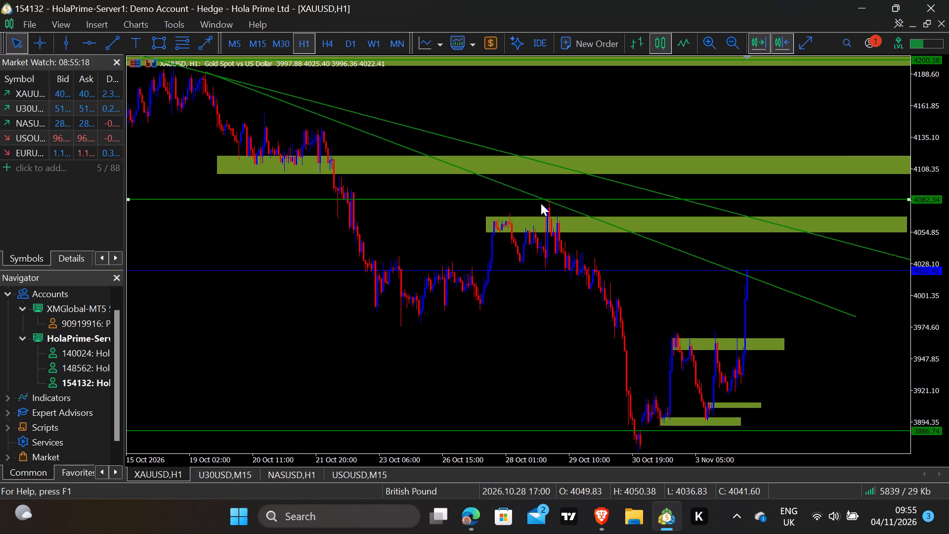
left_click_drag(503, 176, 476, 190)
left_click_drag(428, 213, 427, 228)
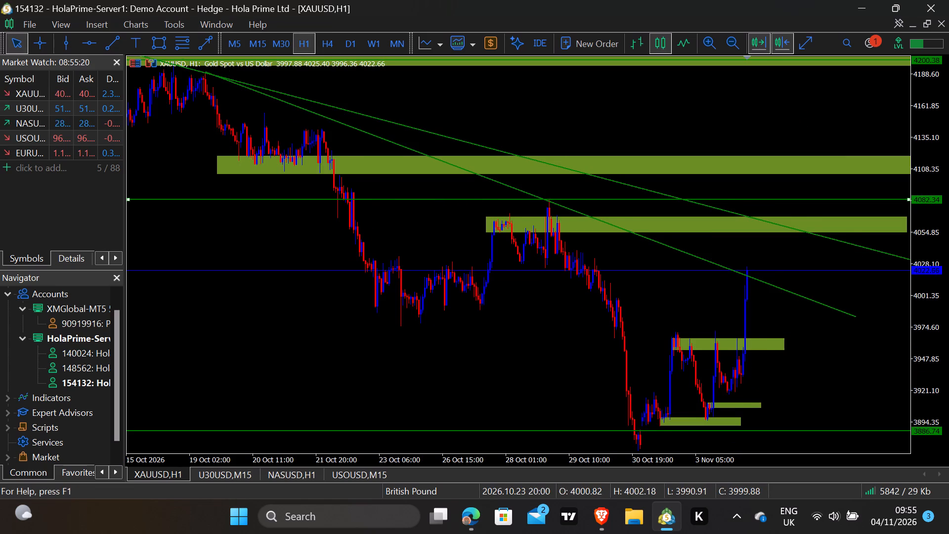
left_click_drag(427, 228, 572, 231)
left_click(760, 39)
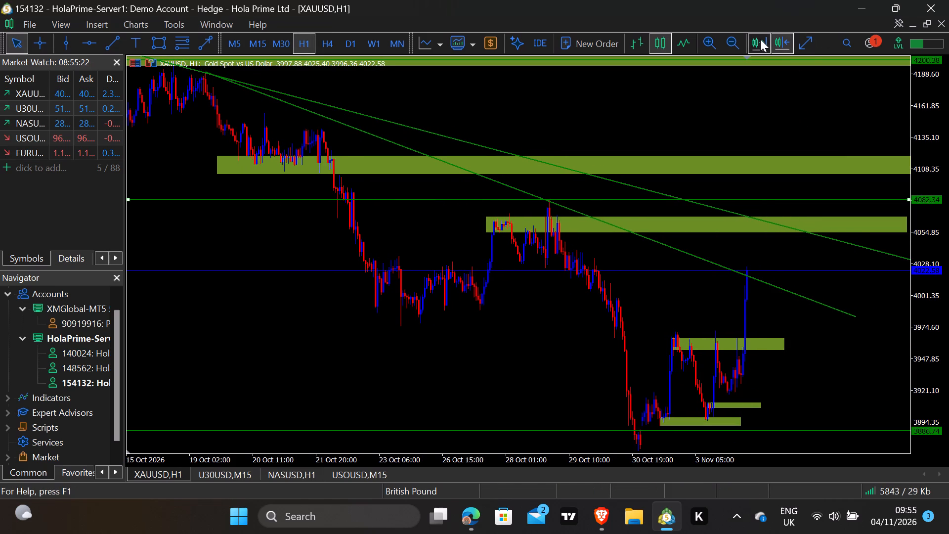
left_click_drag(426, 293, 646, 284)
left_click_drag(467, 313, 503, 306)
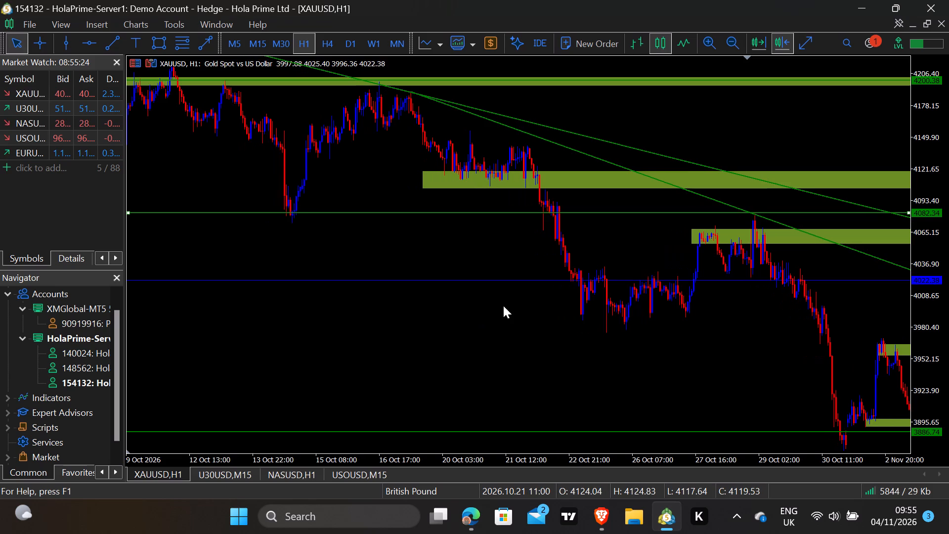
left_click_drag(479, 287, 620, 284)
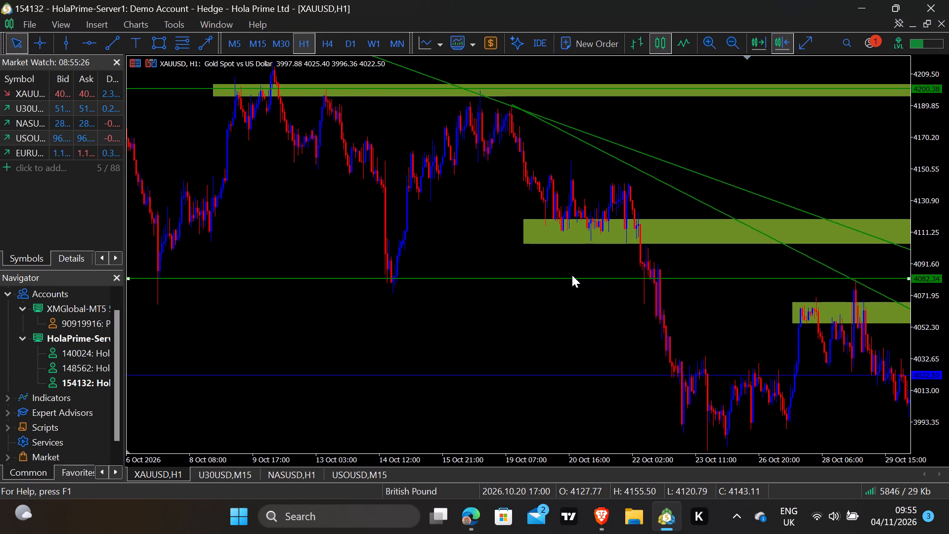
left_click_drag(571, 274, 576, 278)
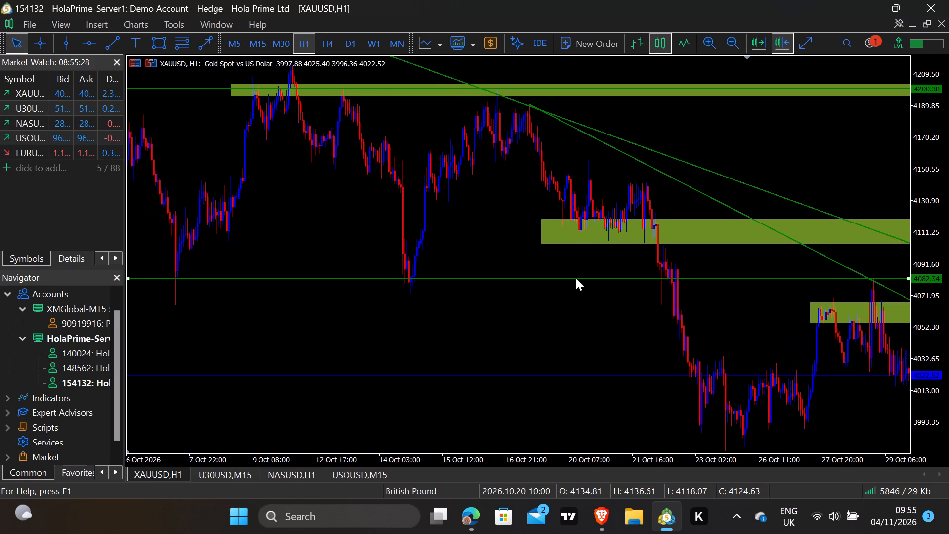
left_click(576, 278)
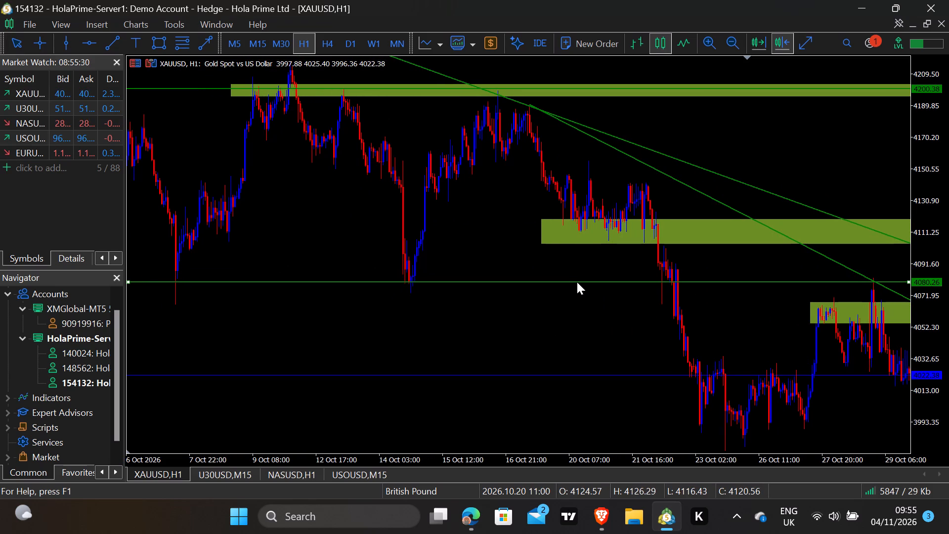
double_click(577, 282)
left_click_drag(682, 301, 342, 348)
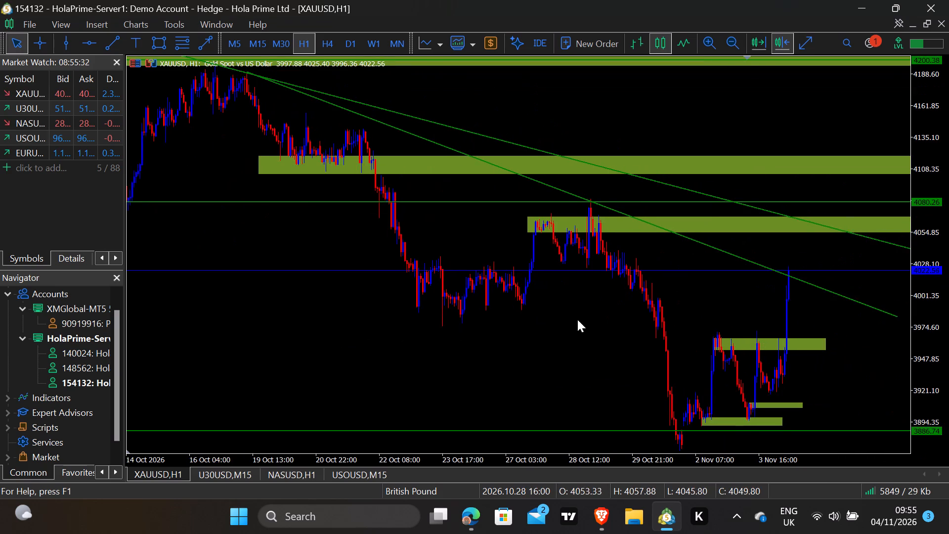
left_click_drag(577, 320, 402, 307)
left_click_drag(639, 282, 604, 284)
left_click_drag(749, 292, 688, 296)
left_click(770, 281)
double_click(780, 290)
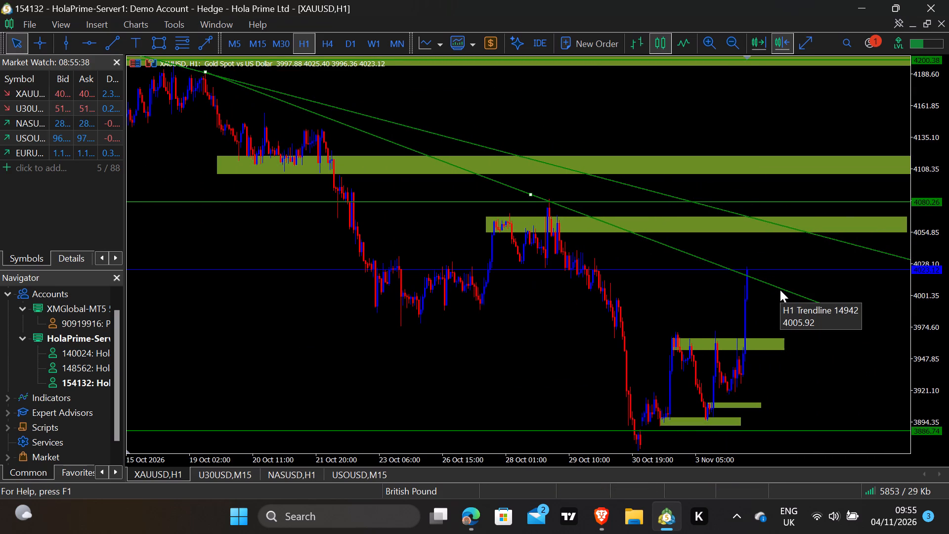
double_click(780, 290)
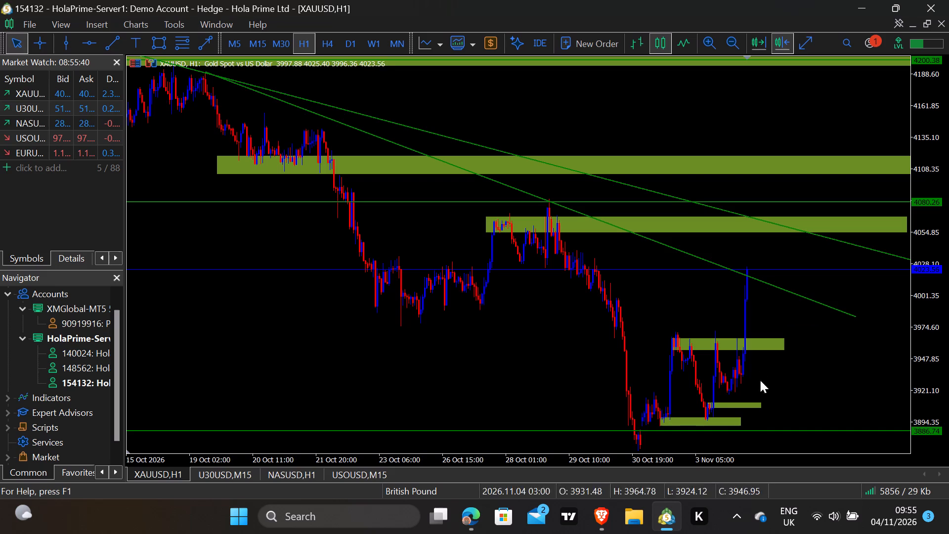
Switch the gold chart to M30 and turn chart auto-scroll back on.
left_click(278, 49)
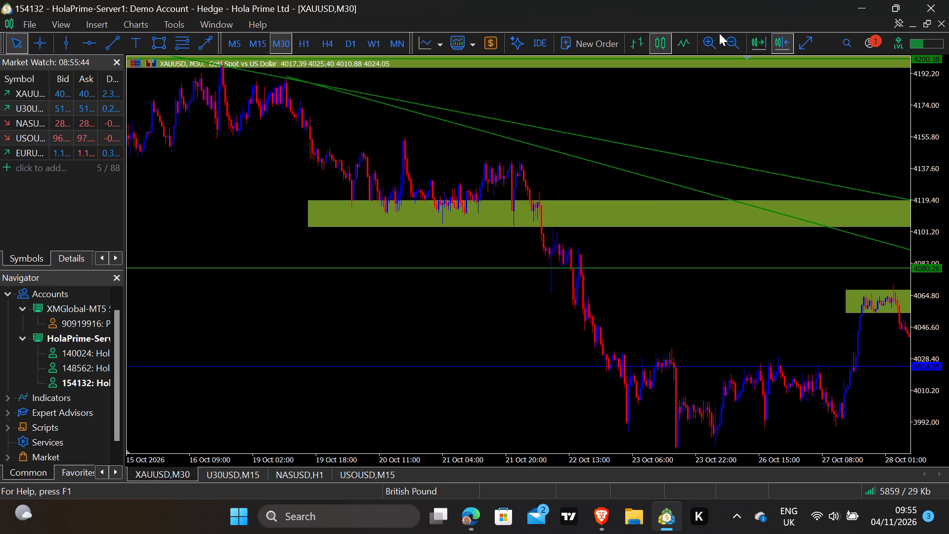
left_click(751, 38)
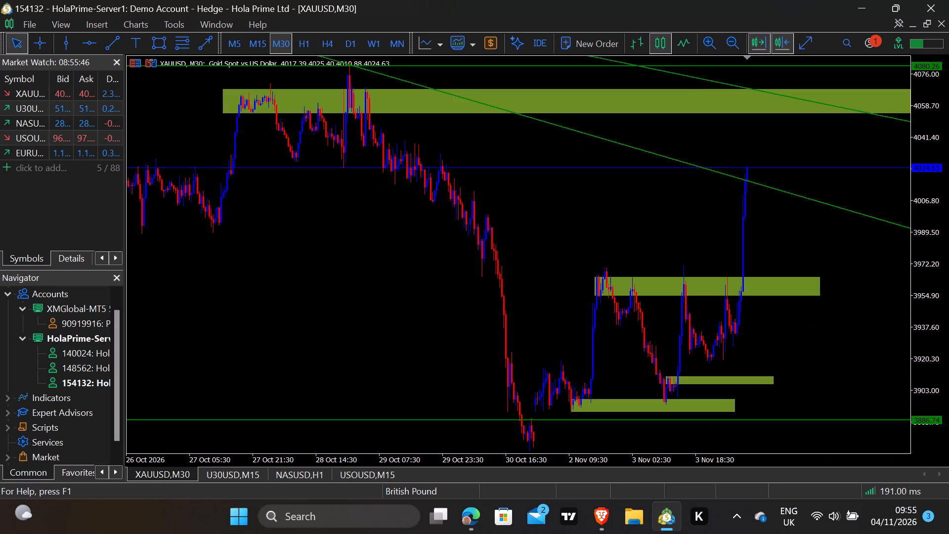
left_click_drag(932, 197, 934, 212)
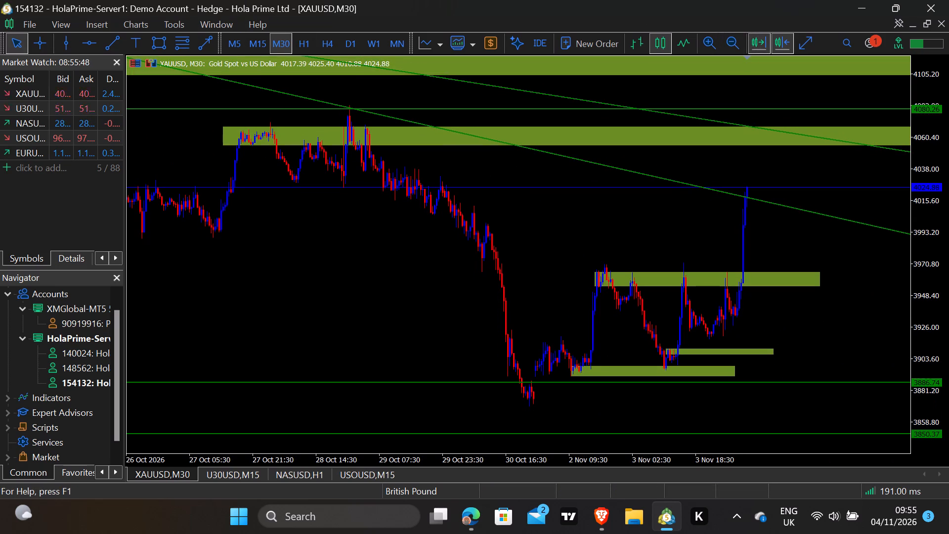
left_click_drag(934, 212, 933, 208)
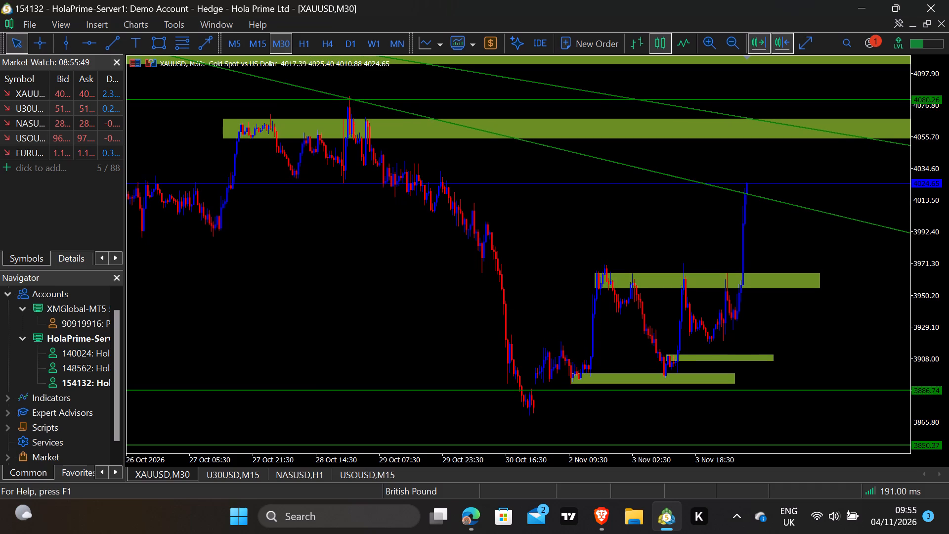
left_click_drag(933, 208, 933, 211)
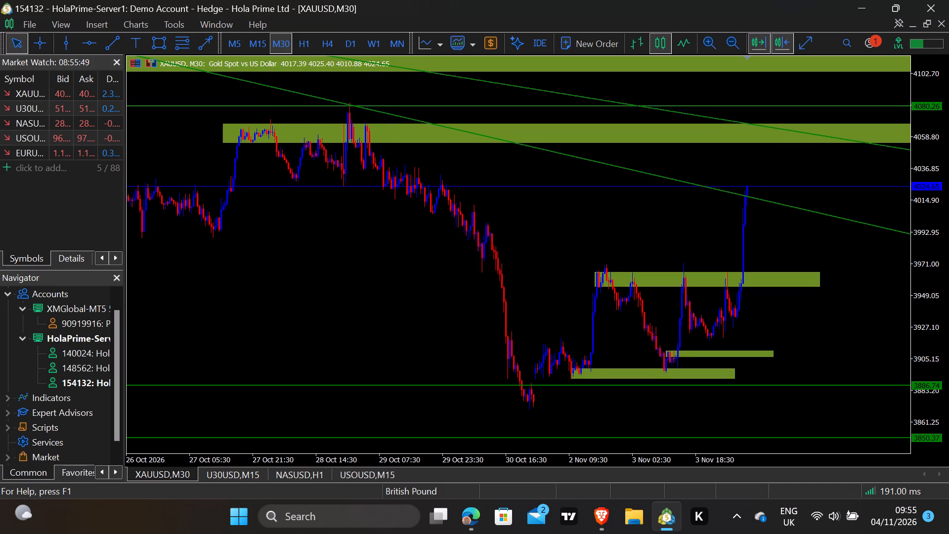
left_click_drag(933, 211, 933, 211)
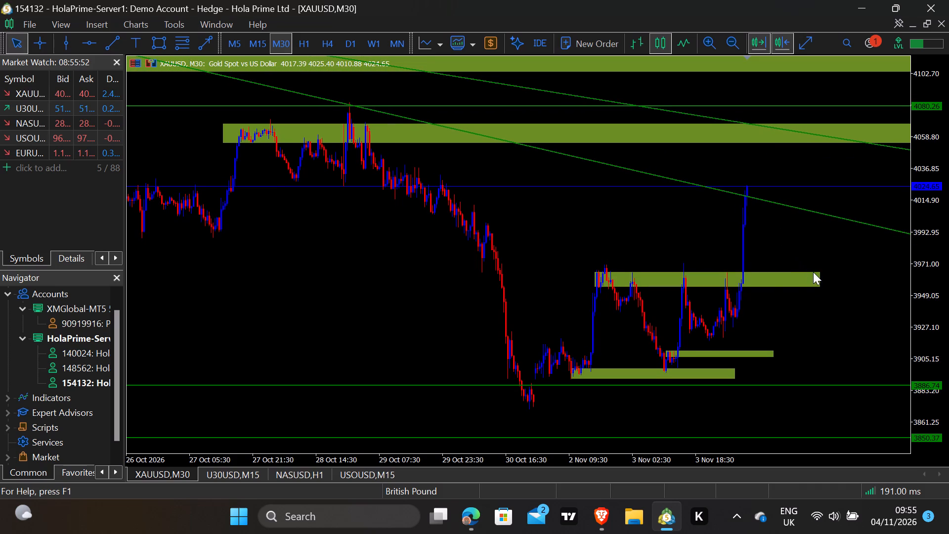
double_click(818, 284)
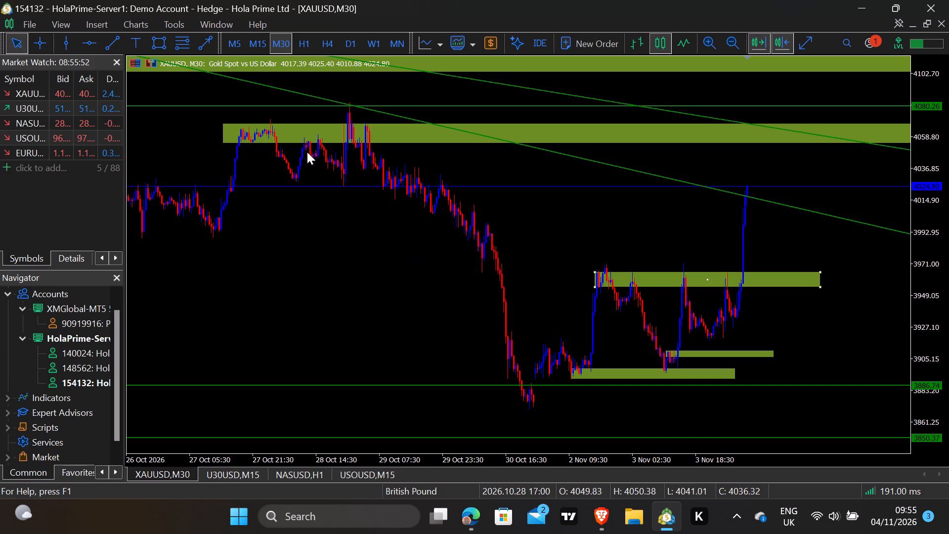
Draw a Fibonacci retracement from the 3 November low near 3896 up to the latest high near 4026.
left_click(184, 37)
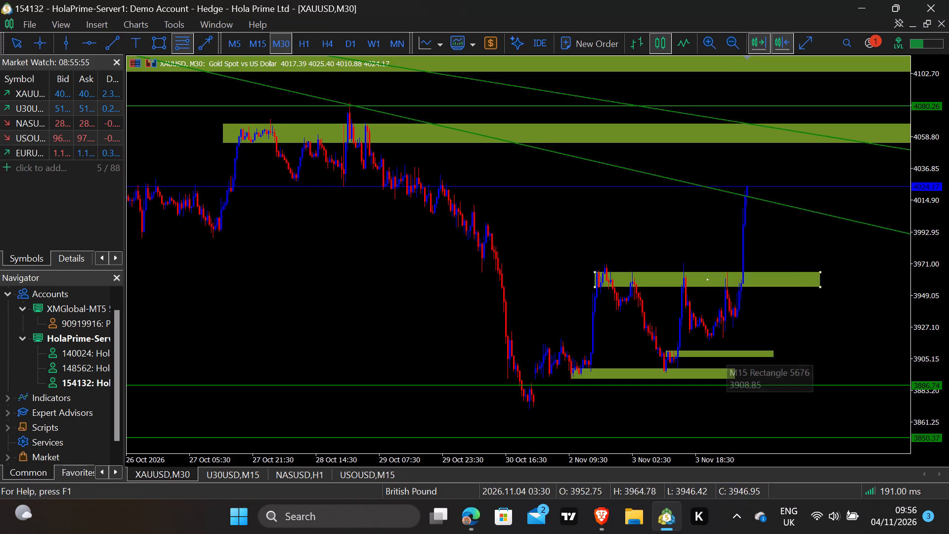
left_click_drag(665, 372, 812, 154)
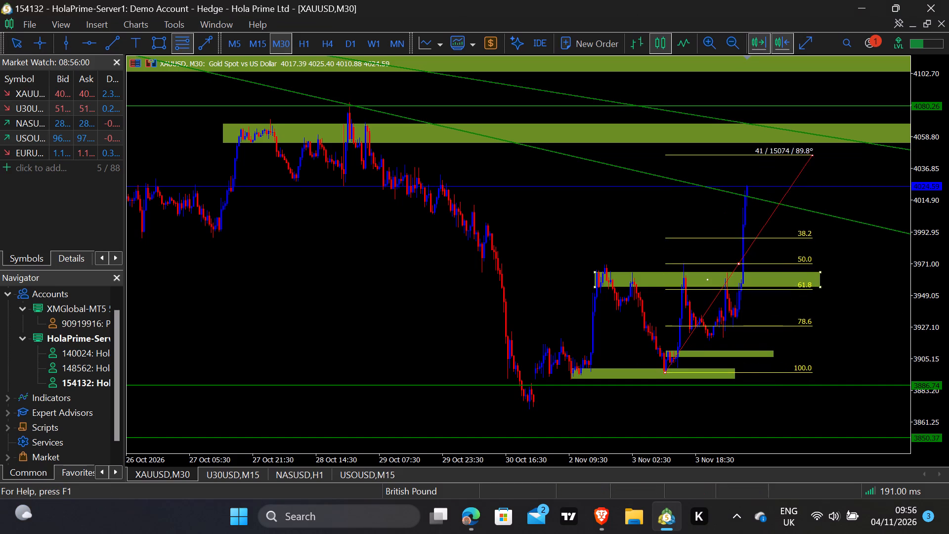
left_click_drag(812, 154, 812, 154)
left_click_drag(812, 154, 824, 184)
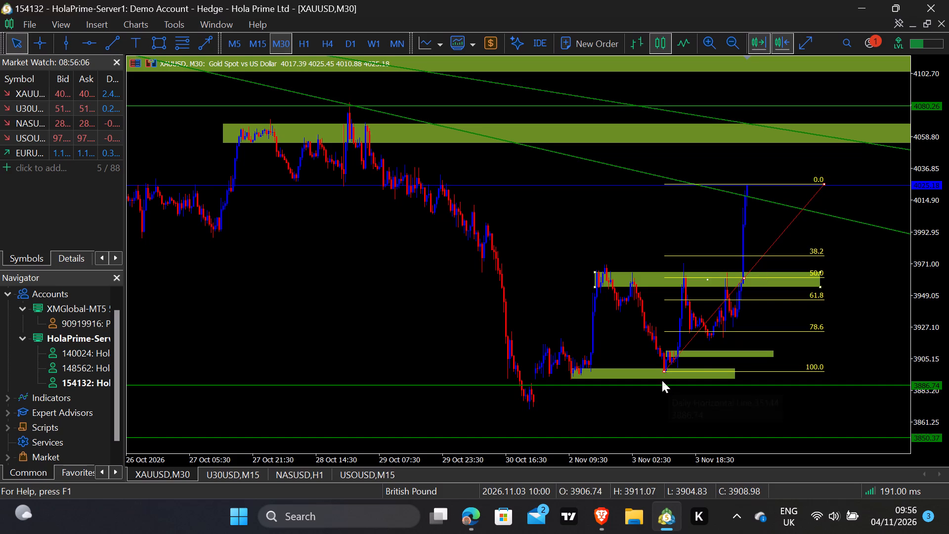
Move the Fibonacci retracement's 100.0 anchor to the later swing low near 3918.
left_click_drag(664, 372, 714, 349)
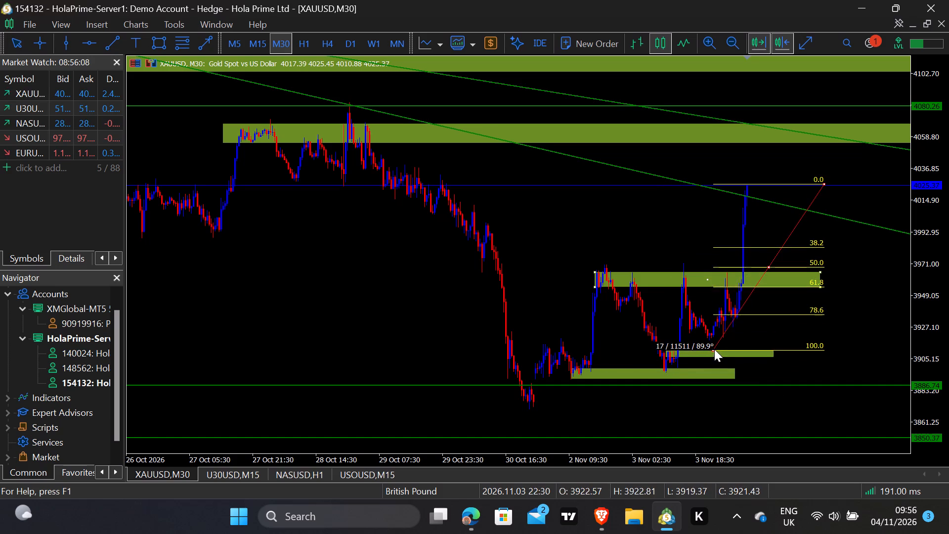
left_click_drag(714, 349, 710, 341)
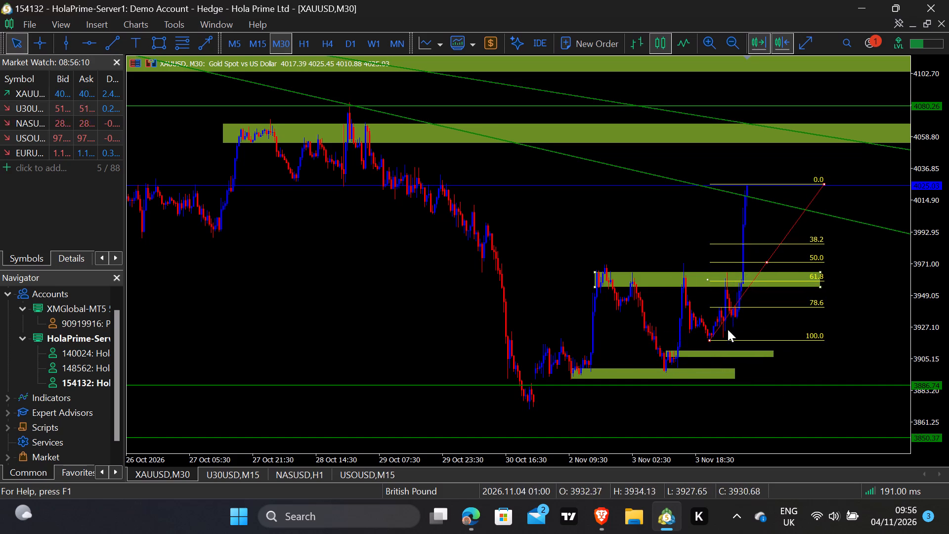
Switch the gold chart to the M15 timeframe.
left_click(259, 43)
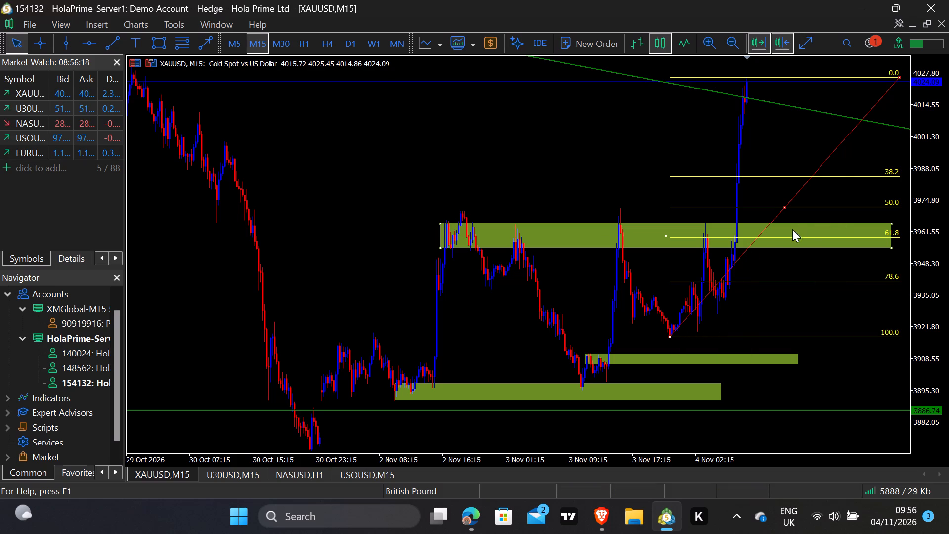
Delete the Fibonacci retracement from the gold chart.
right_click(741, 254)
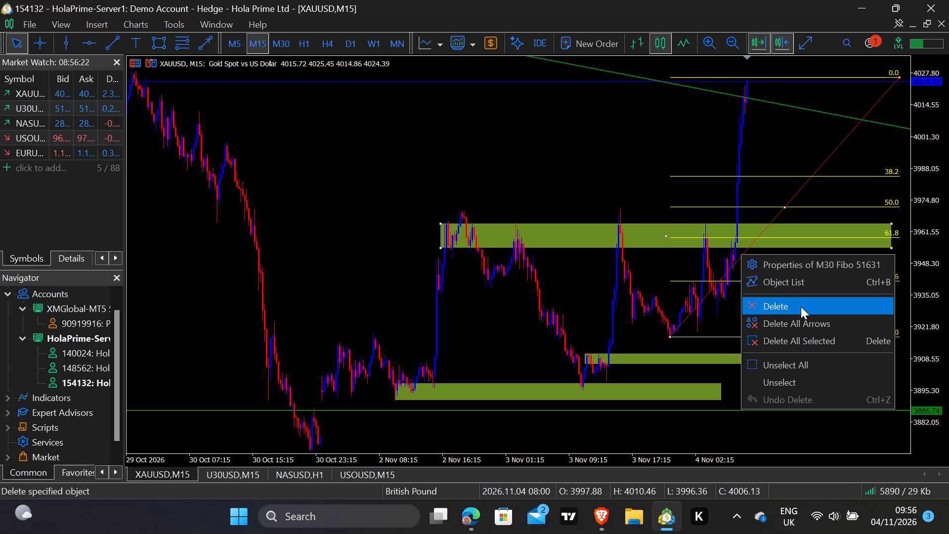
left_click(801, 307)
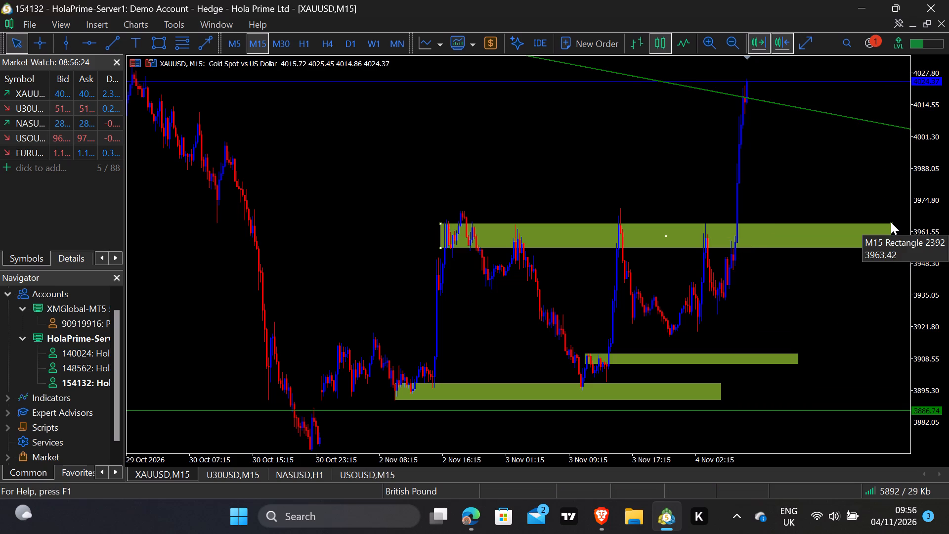
Extend the green zone between about 3955 and 3965 forward in time, past the latest candle and beyond the chart's edge.
left_click_drag(891, 222, 908, 223)
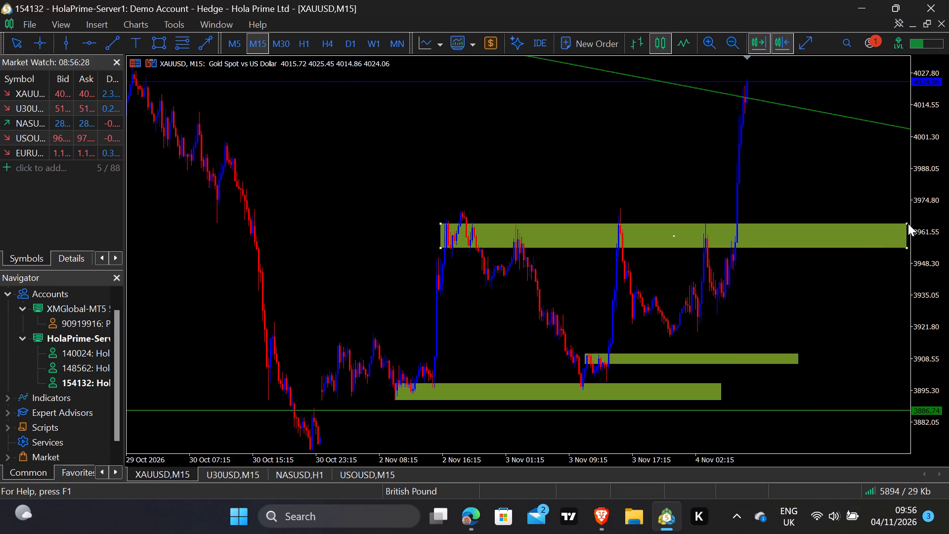
left_click_drag(908, 223, 937, 223)
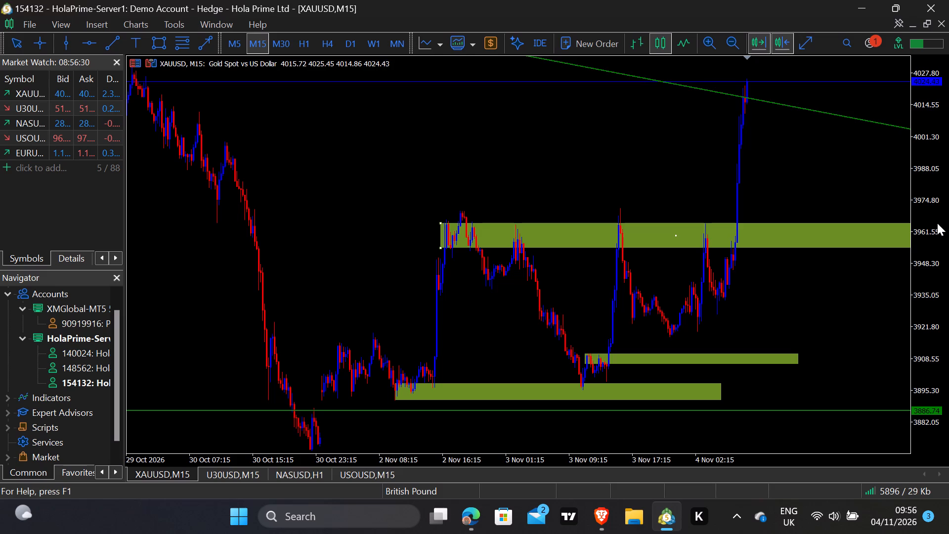
left_click_drag(937, 223, 940, 223)
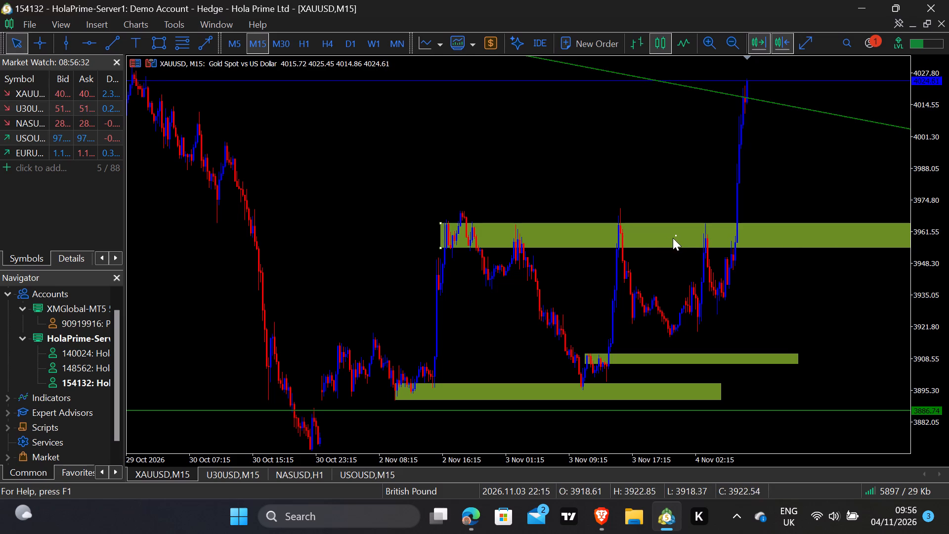
left_click(680, 233)
left_click(680, 233)
left_click_drag(680, 233, 692, 299)
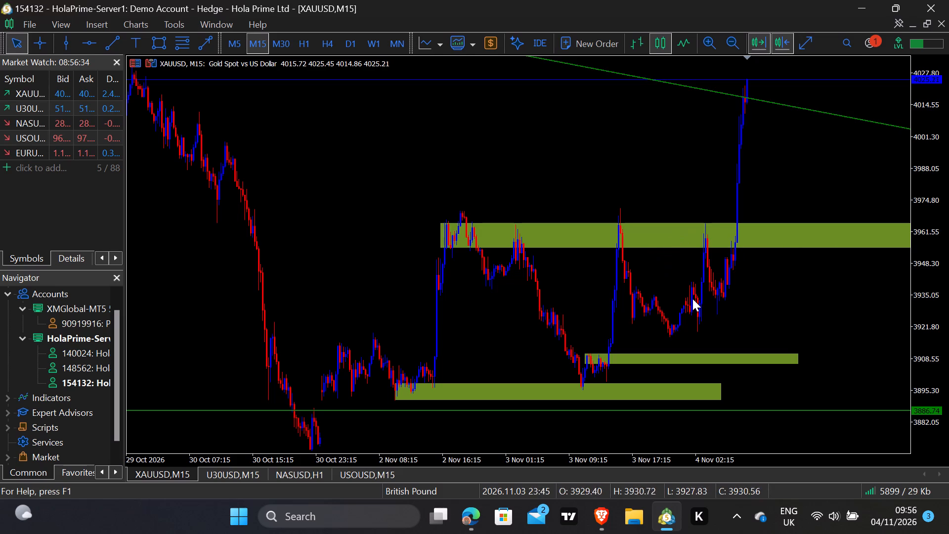
left_click_drag(692, 299, 694, 300)
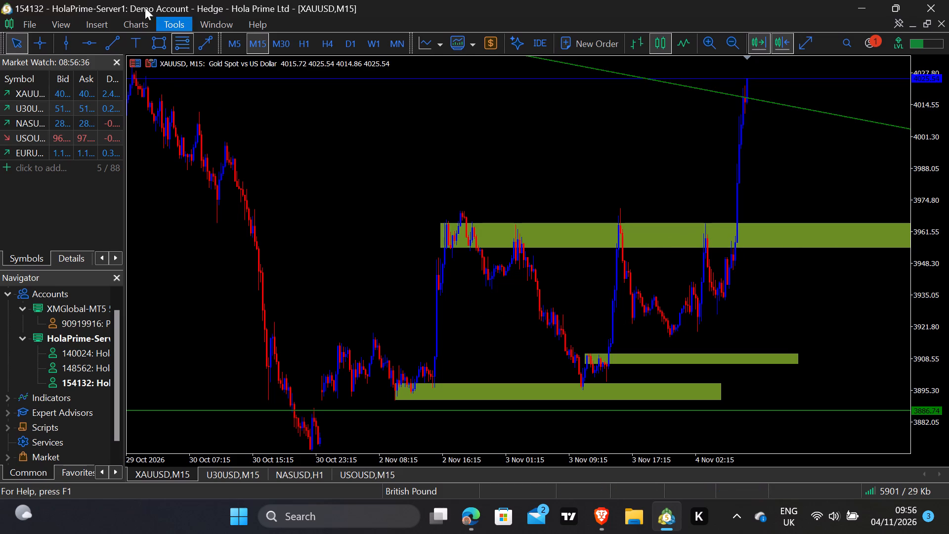
Draw a rising trendline from the 3 November swing low near 3899, along the swing low near 3920, up to about 3968.
left_click(117, 44)
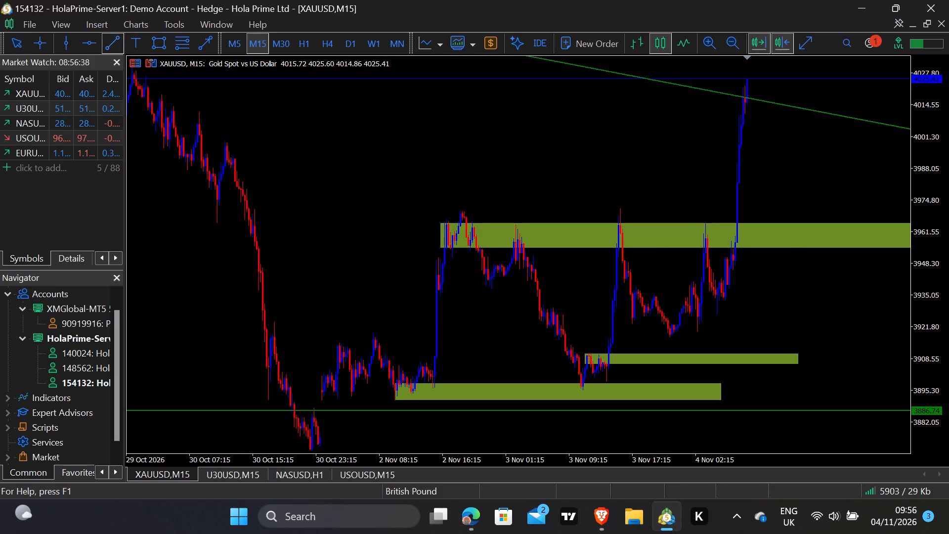
left_click_drag(607, 382, 765, 294)
left_click_drag(765, 294, 799, 262)
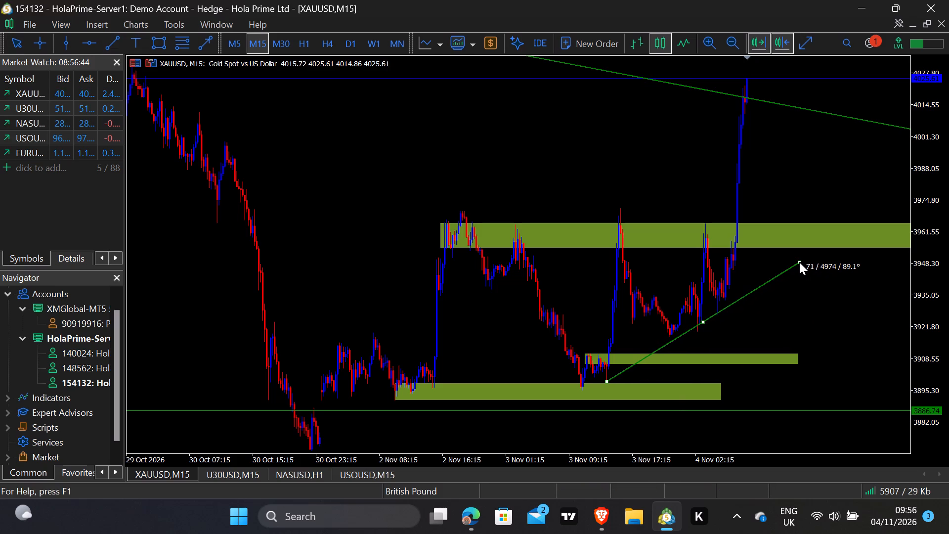
left_click_drag(799, 262, 820, 240)
left_click_drag(820, 240, 839, 229)
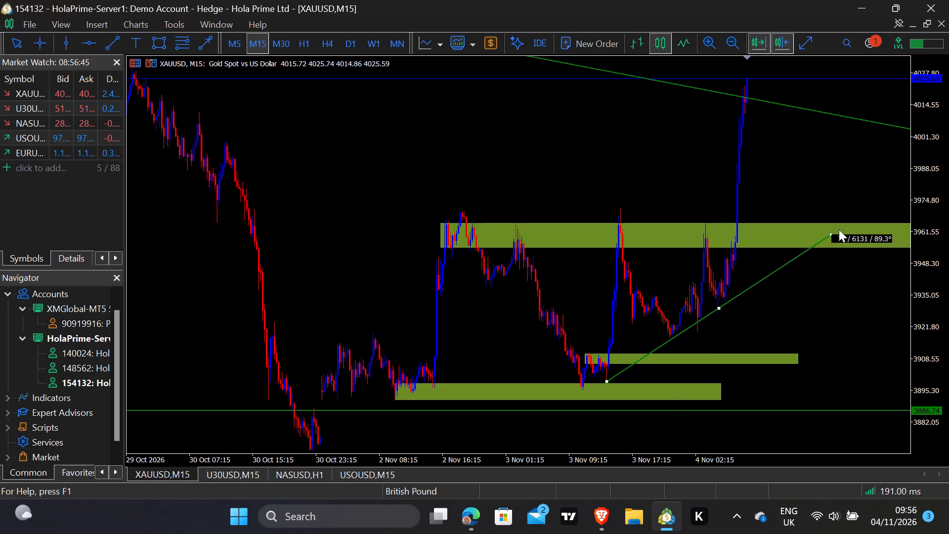
left_click_drag(839, 229, 877, 221)
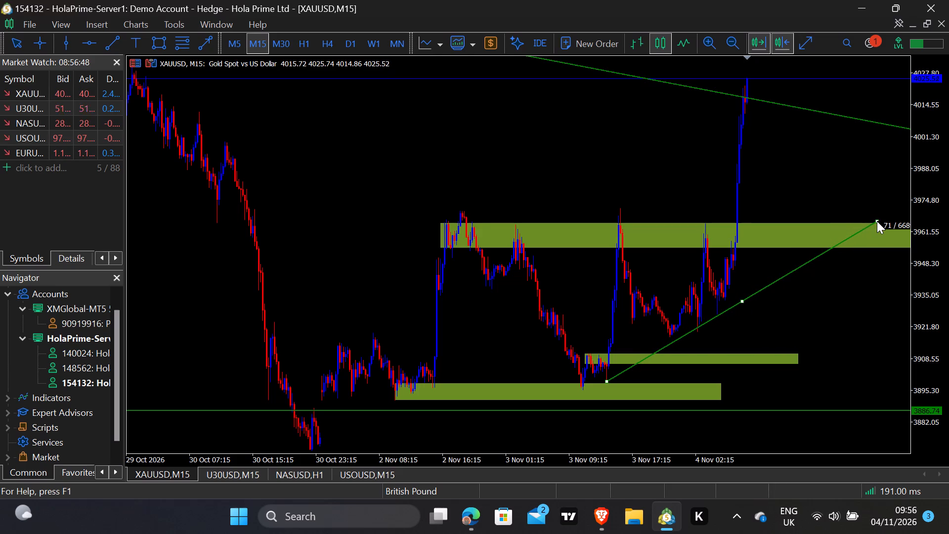
left_click_drag(877, 221, 873, 220)
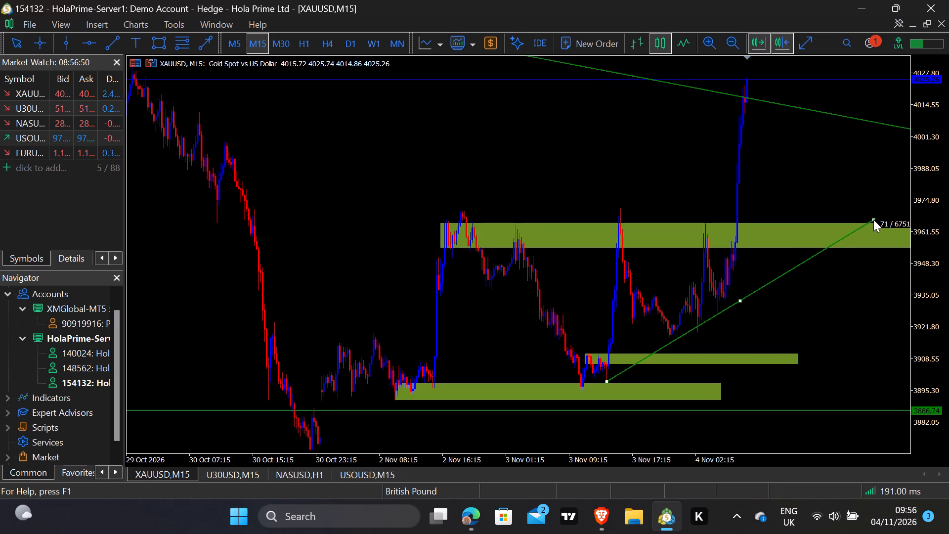
left_click_drag(873, 220, 873, 218)
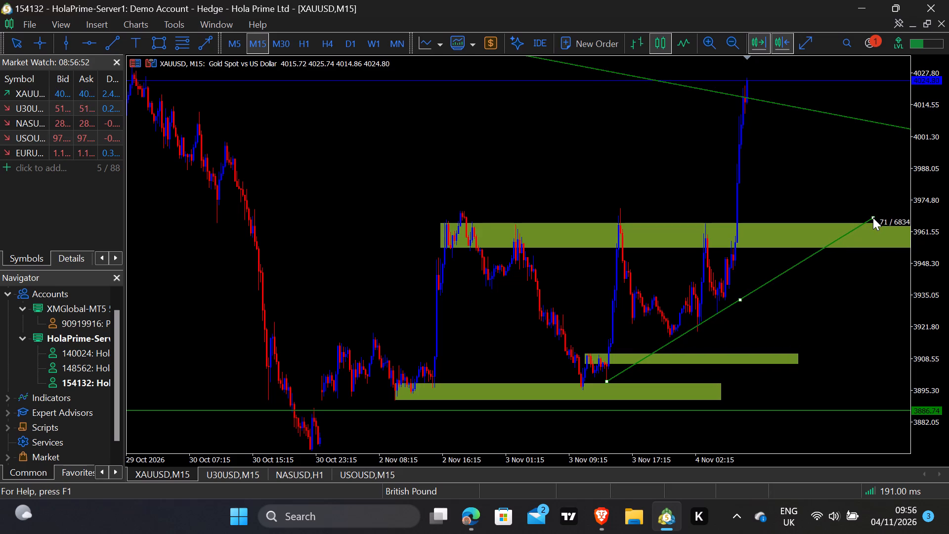
left_click_drag(873, 218, 872, 216)
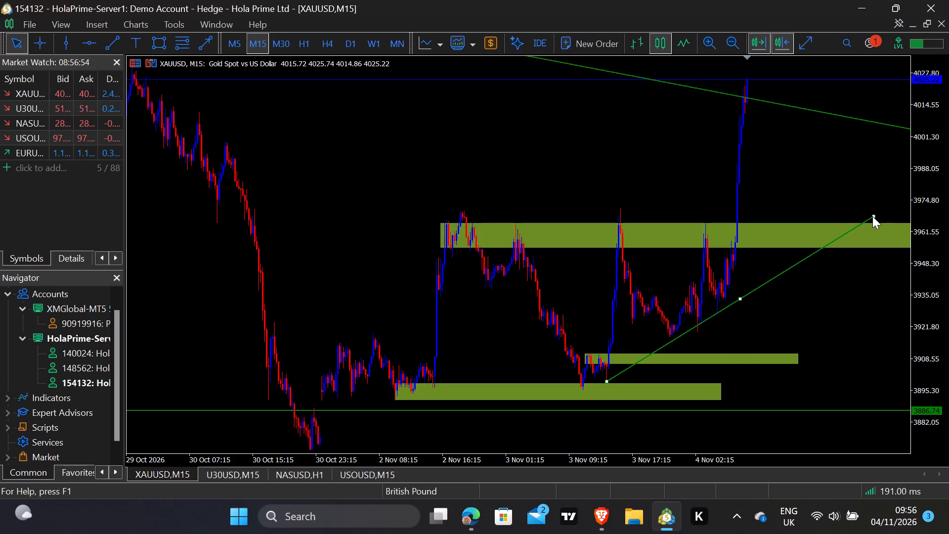
triple_click(872, 216)
triple_click(872, 216)
left_click(872, 216)
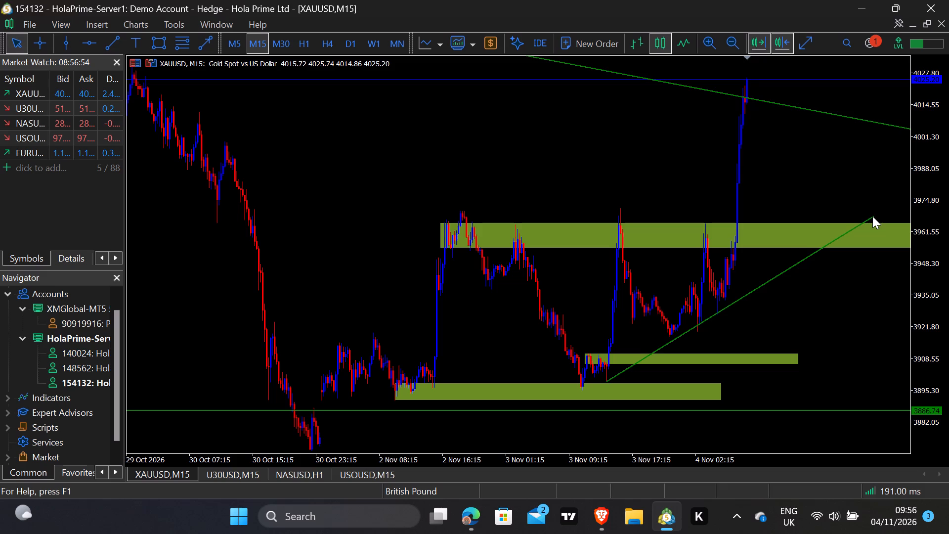
Extend the rising trendline's upper end further along its slope to about 3972.
double_click(872, 218)
left_click_drag(872, 217, 889, 207)
double_click(889, 207)
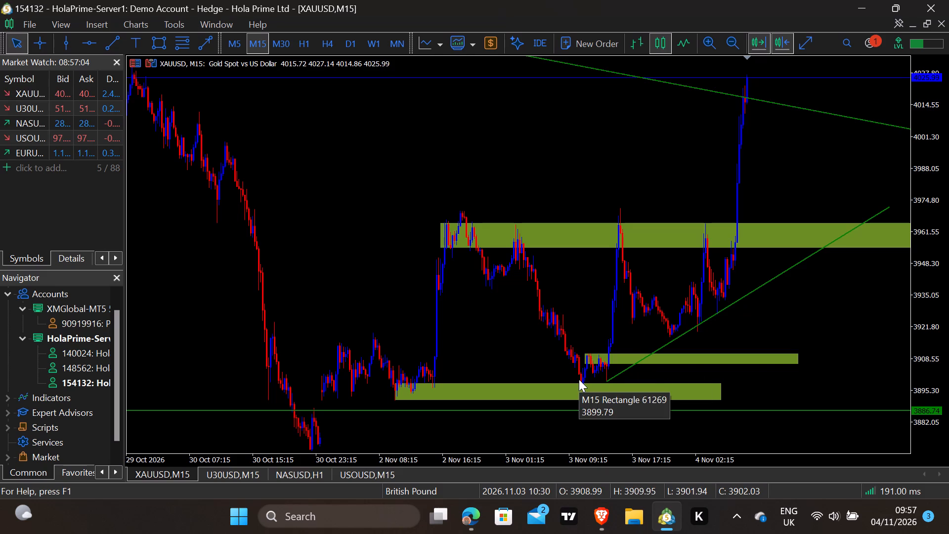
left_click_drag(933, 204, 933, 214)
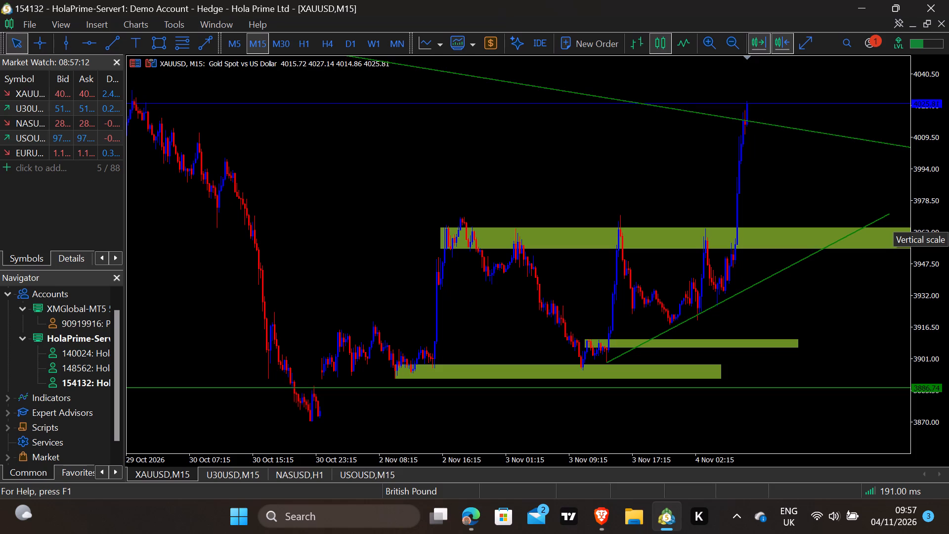
Open the application marked with the K icon.
left_click(731, 511)
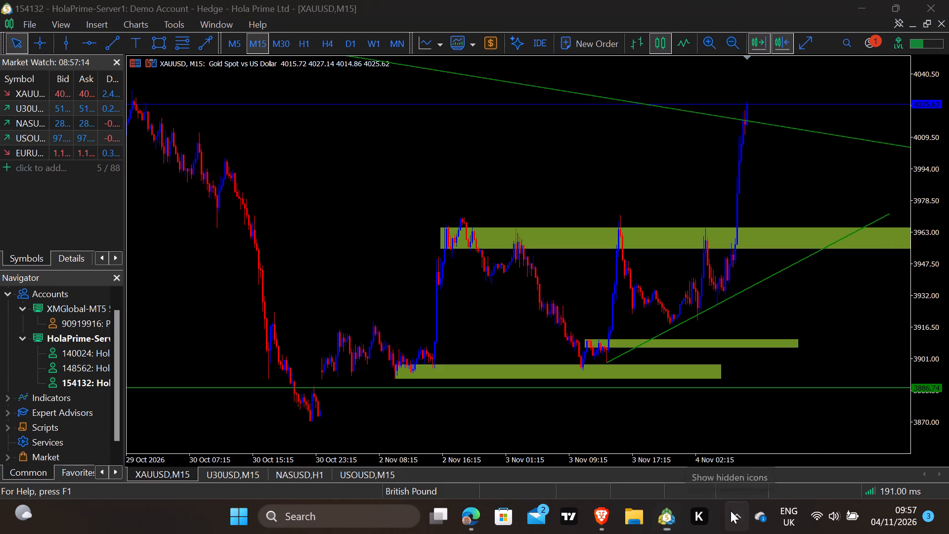
left_click(731, 511)
left_click(699, 513)
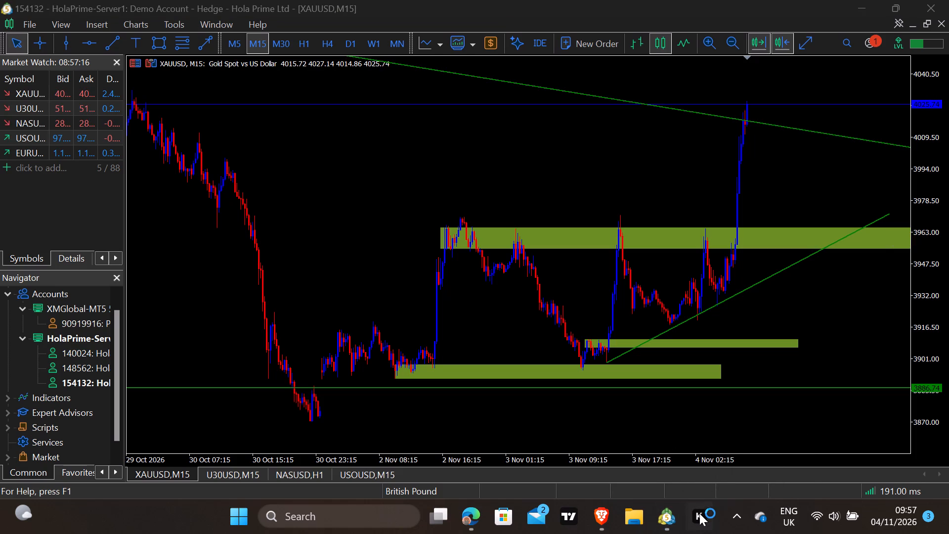